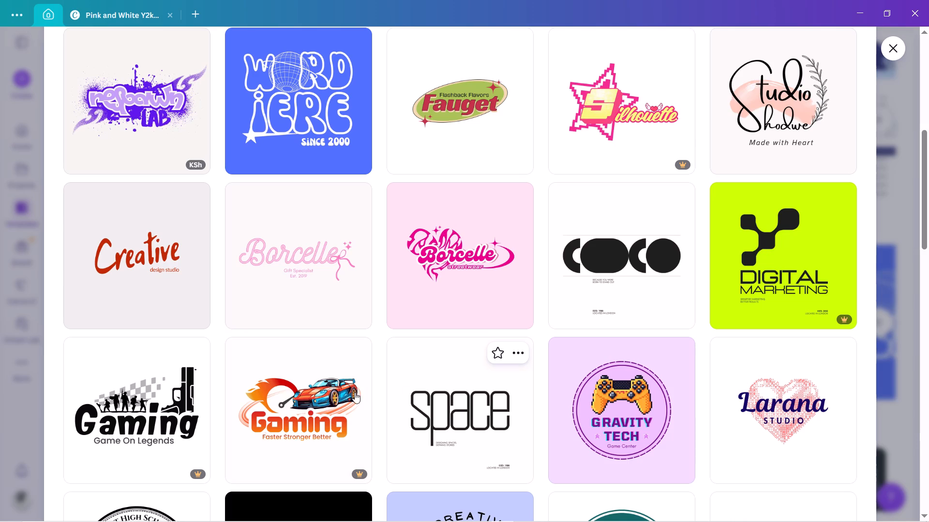
Browse the gaming logo templates and open the orange Skull E-Sport logo template for customising.
{"action": "left_click", "coordinate": [320, 411]}
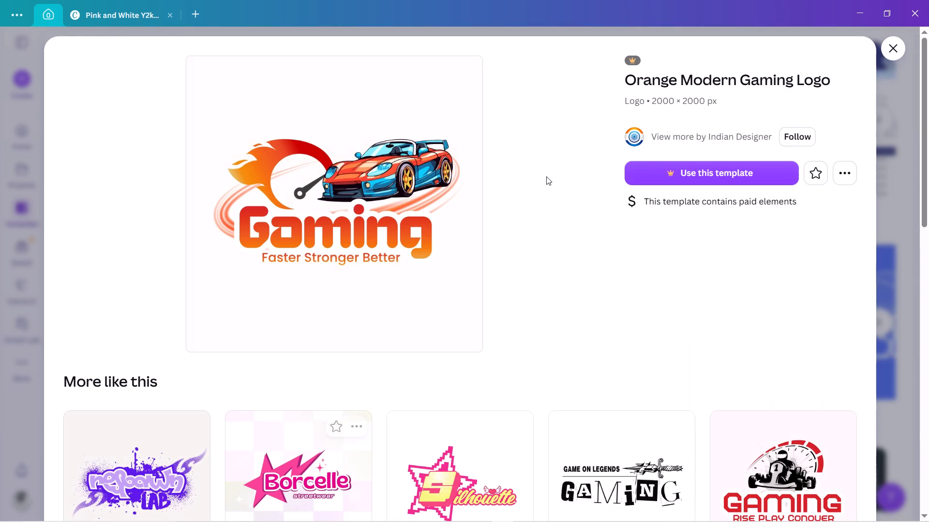
{"action": "scroll", "coordinate": [507, 365], "scroll_direction": "down", "scroll_amount": 1}
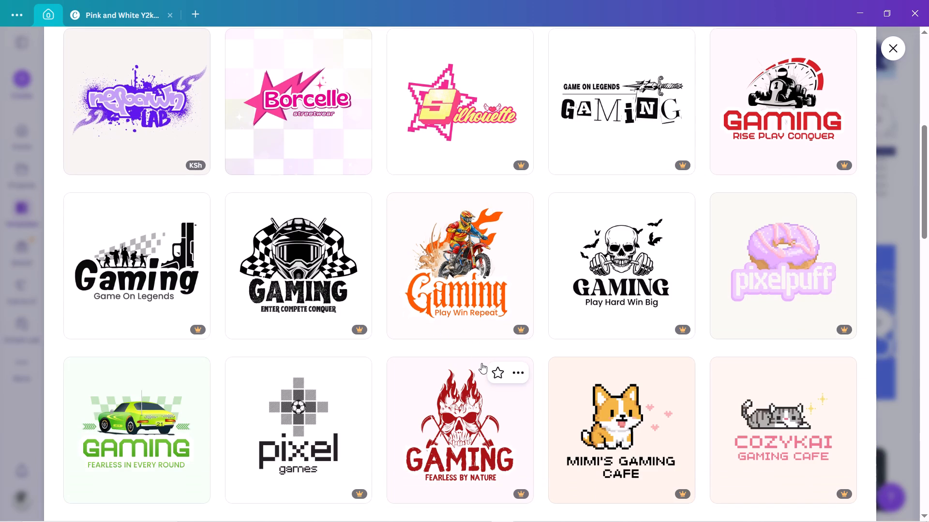
{"action": "scroll", "coordinate": [472, 340], "scroll_direction": "down", "scroll_amount": 1}
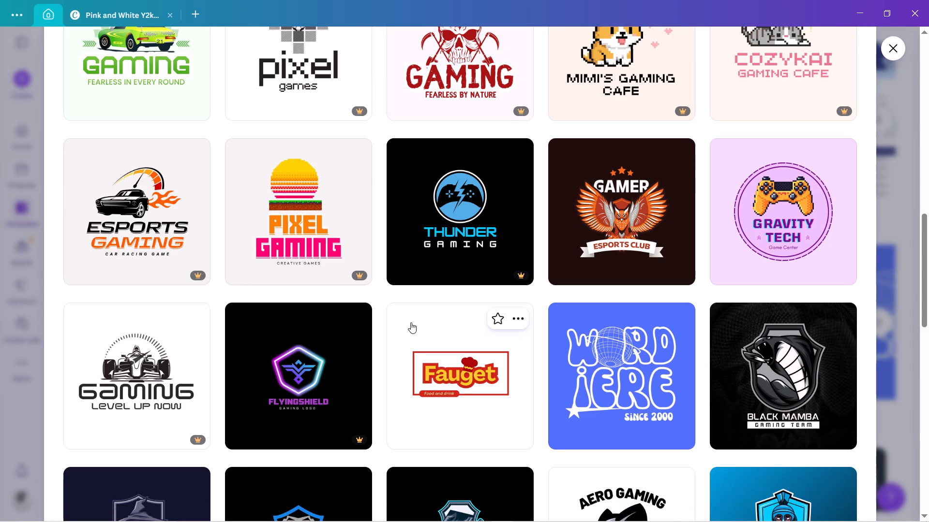
{"action": "scroll", "coordinate": [417, 336], "scroll_direction": "down", "scroll_amount": 1}
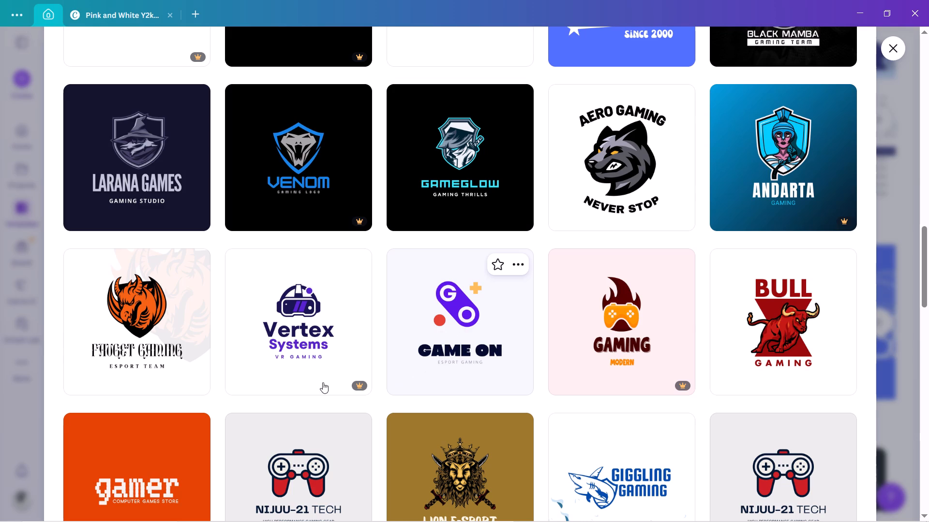
{"action": "scroll", "coordinate": [196, 379], "scroll_direction": "down", "scroll_amount": 1}
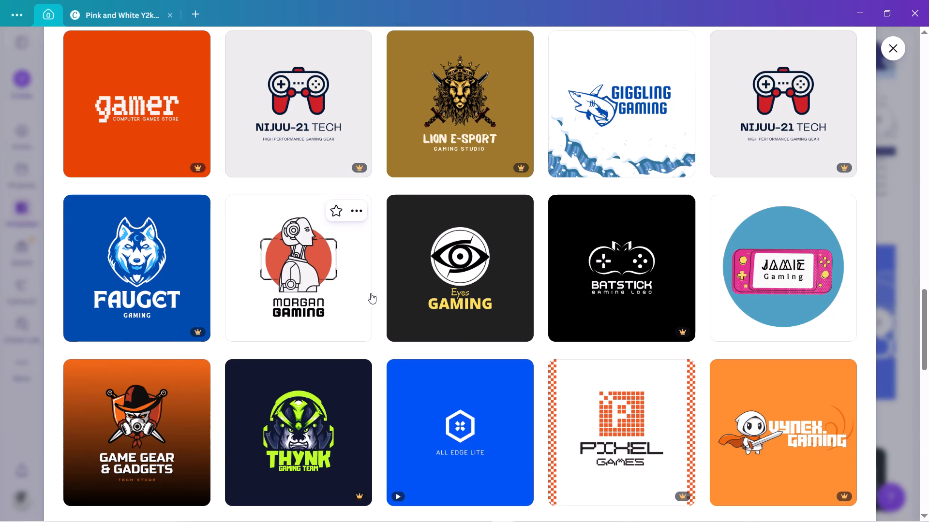
{"action": "scroll", "coordinate": [367, 339], "scroll_direction": "down", "scroll_amount": 1}
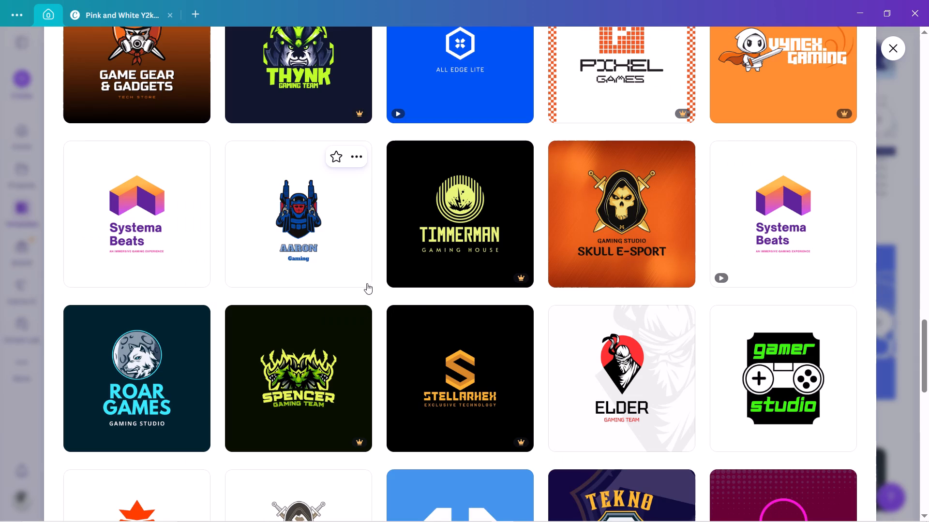
{"action": "left_click", "coordinate": [597, 242]}
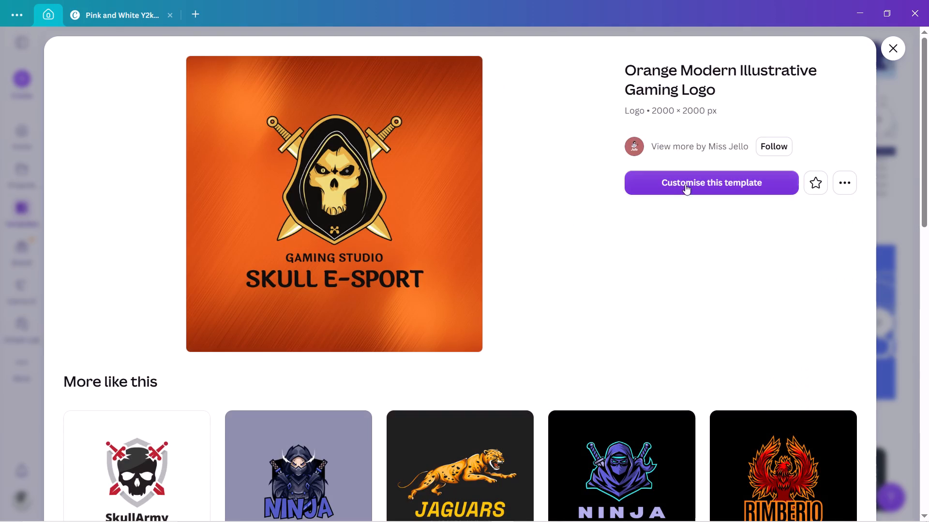
{"action": "left_click", "coordinate": [700, 182]}
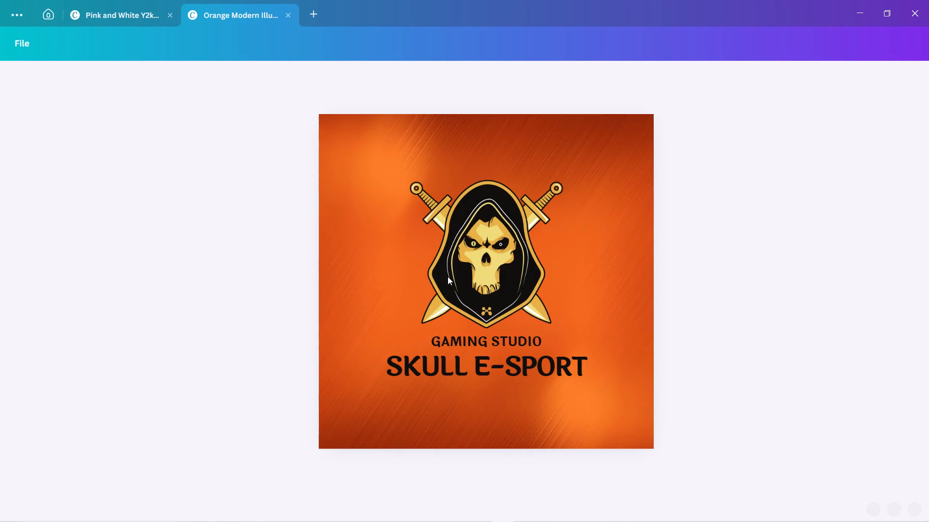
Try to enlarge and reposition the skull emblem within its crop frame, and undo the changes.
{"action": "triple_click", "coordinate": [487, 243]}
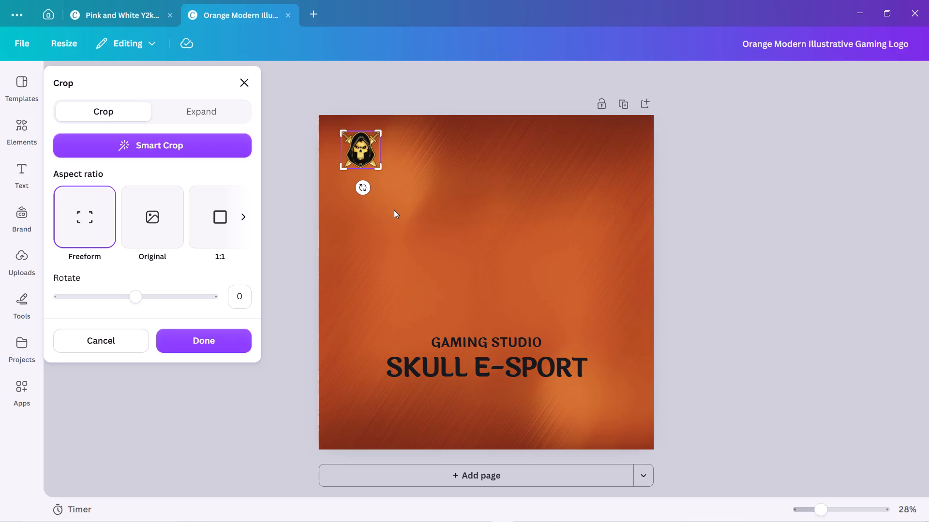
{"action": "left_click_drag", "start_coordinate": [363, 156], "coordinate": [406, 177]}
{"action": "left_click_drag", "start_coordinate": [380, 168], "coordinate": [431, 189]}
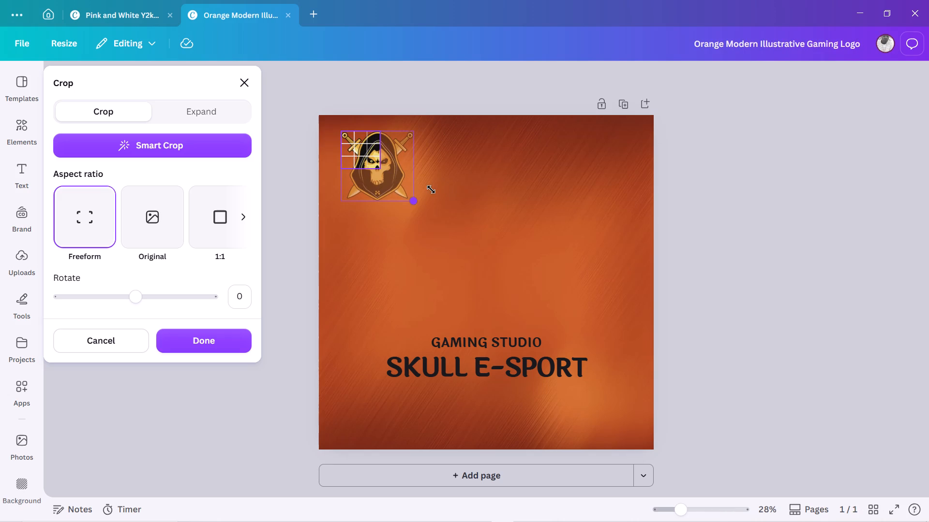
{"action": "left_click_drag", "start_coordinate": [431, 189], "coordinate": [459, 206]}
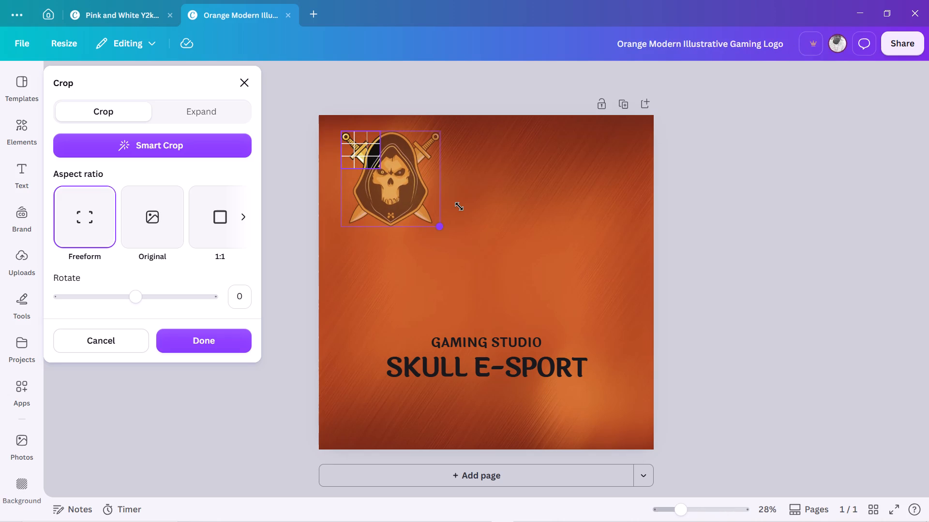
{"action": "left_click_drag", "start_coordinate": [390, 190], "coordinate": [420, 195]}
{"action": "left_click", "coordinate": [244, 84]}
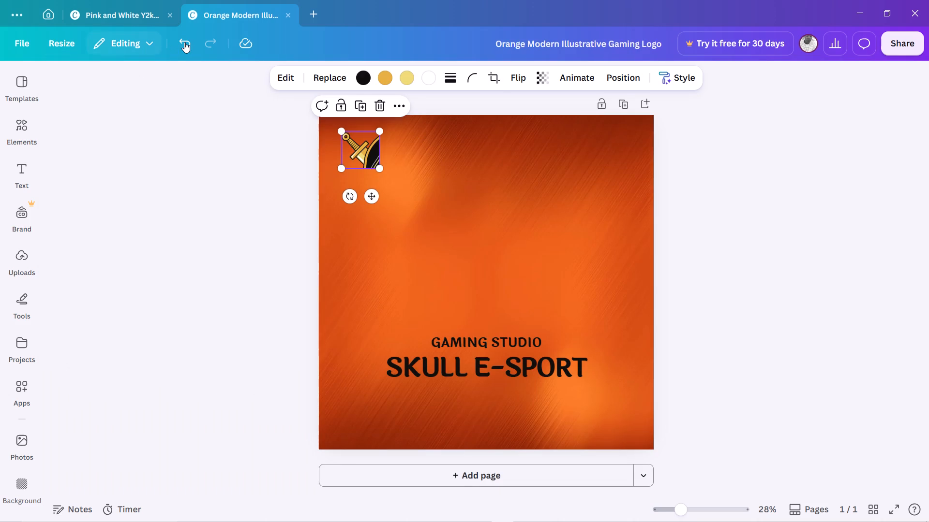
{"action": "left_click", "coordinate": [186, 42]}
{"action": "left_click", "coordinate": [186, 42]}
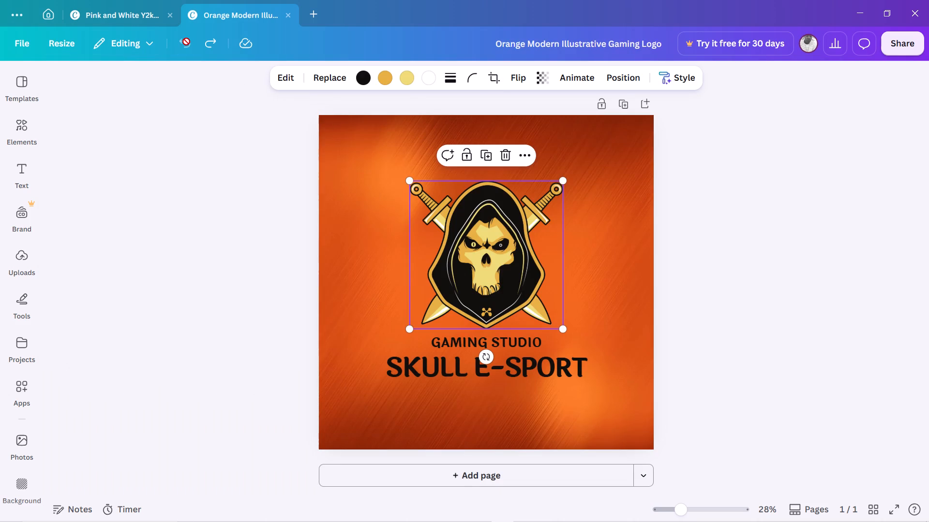
Recolour the golden-orange parts of the skull and swords emblem to light blue.
{"action": "left_click", "coordinate": [566, 253]}
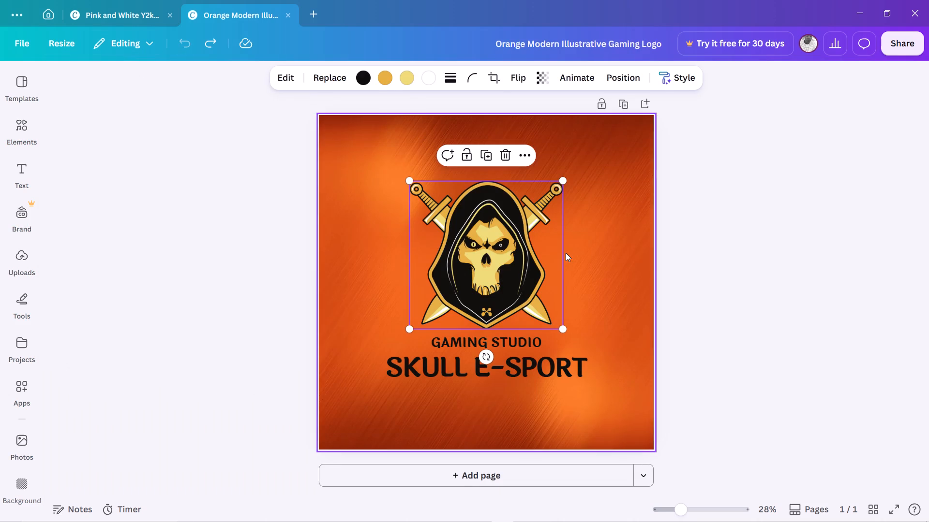
{"action": "triple_click", "coordinate": [472, 342]}
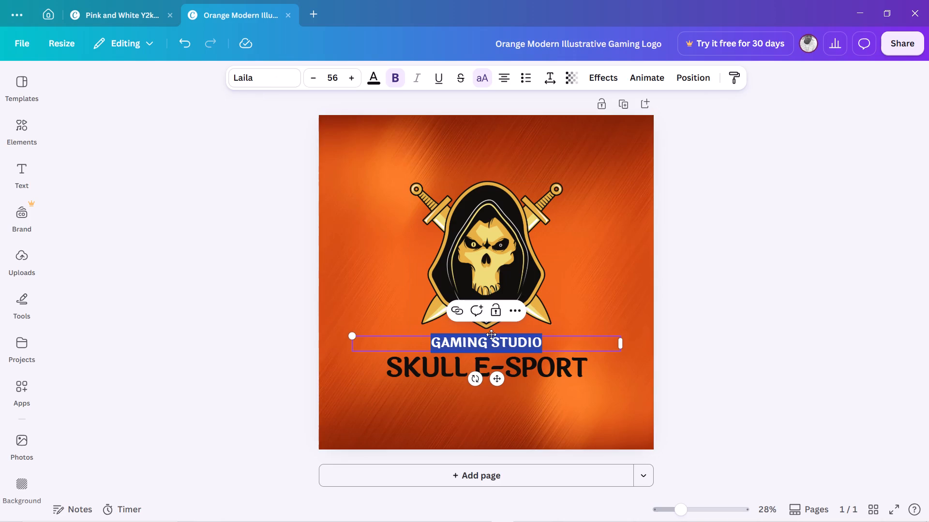
{"action": "triple_click", "coordinate": [494, 228]}
{"action": "double_click", "coordinate": [494, 228]}
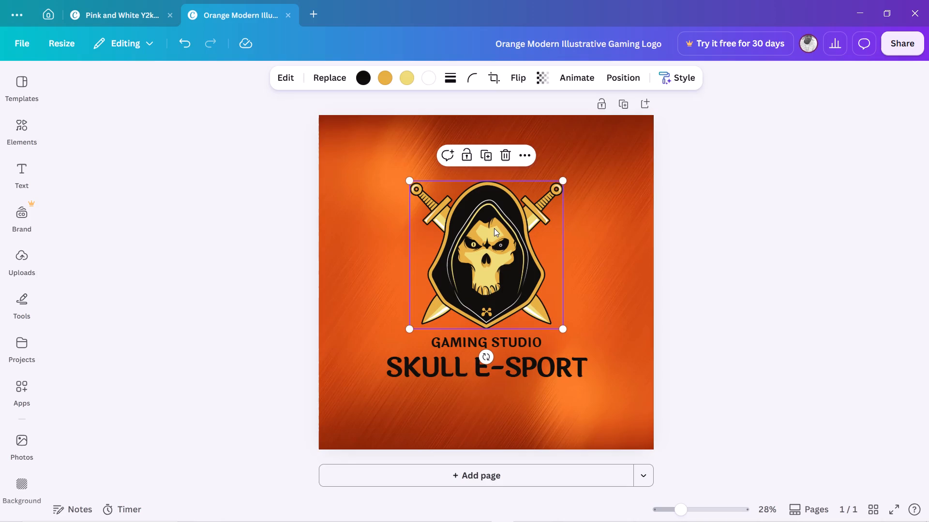
{"action": "left_click", "coordinate": [389, 79]}
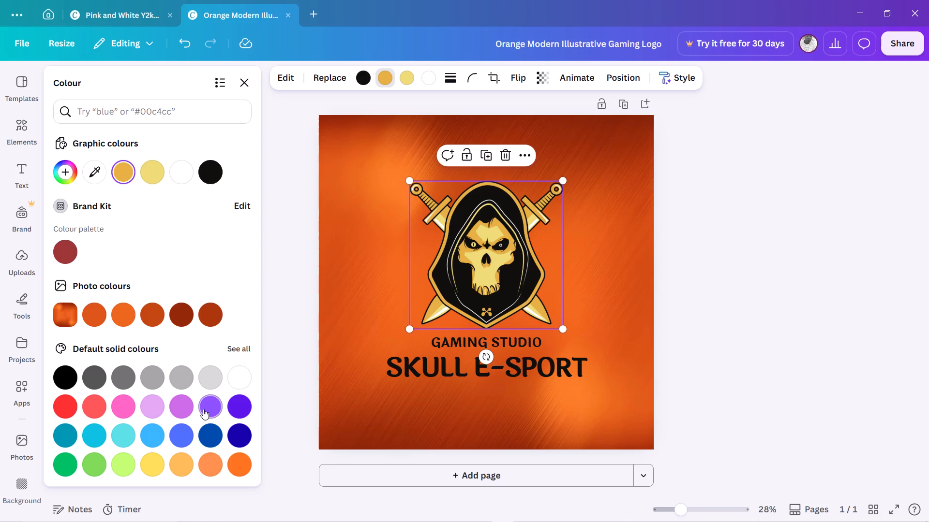
{"action": "left_click", "coordinate": [182, 404]}
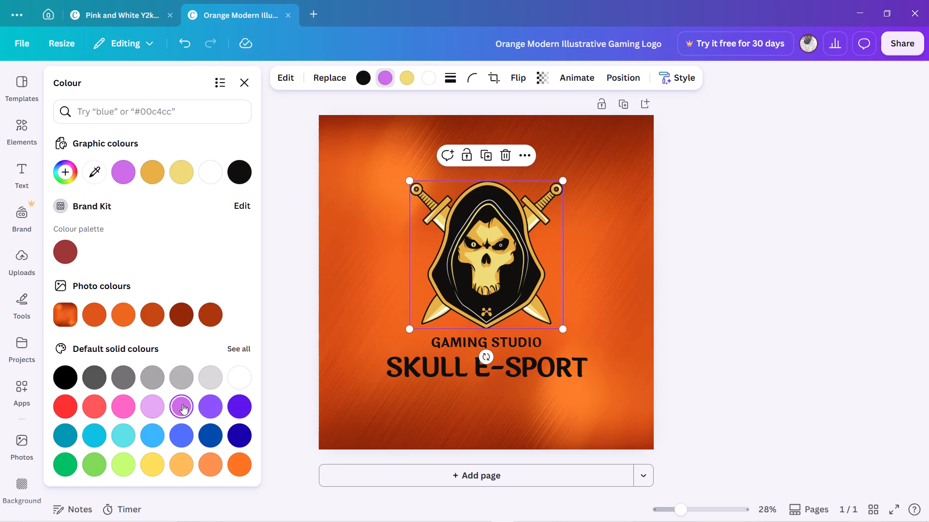
{"action": "left_click", "coordinate": [150, 432]}
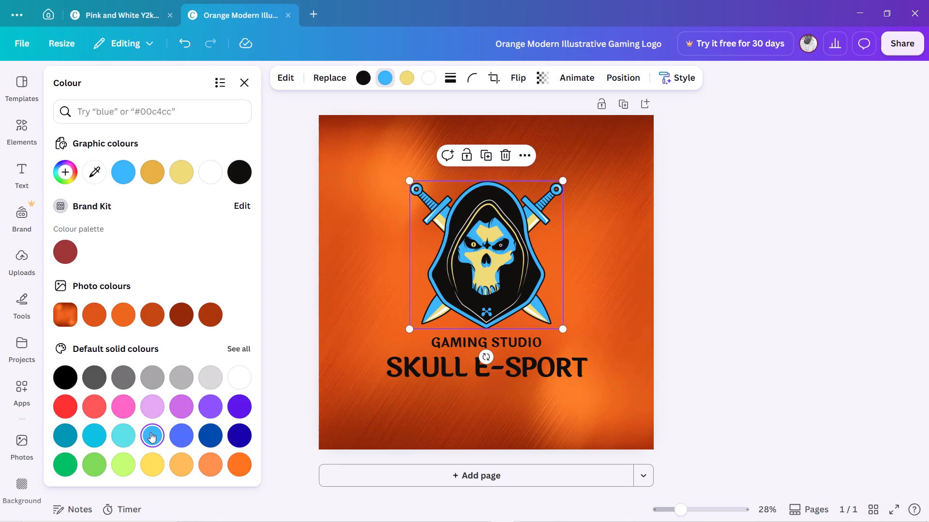
Replace the "GAMING STUDIO" text below the emblem with "ARCADES GAMERS".
{"action": "left_click", "coordinate": [598, 373]}
{"action": "triple_click", "coordinate": [501, 346]}
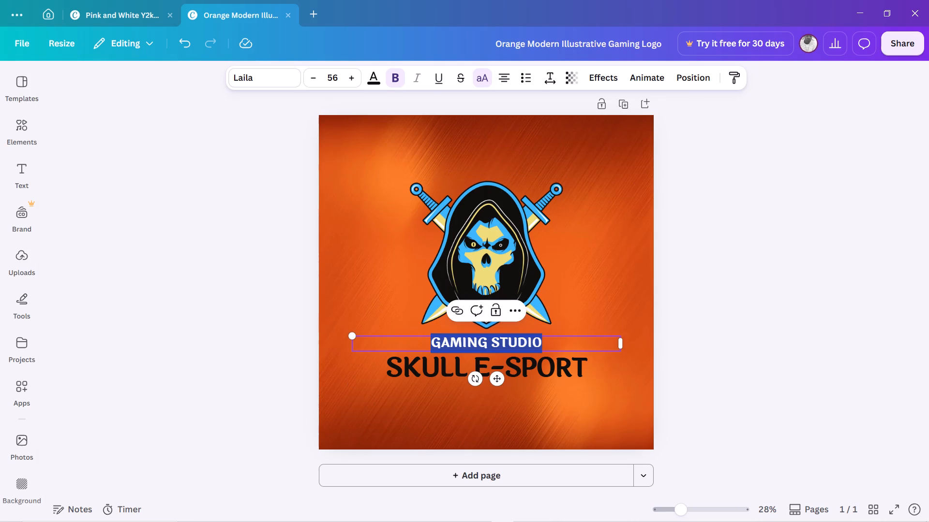
{"action": "key", "text": "a"}
{"action": "key", "text": "r"}
{"action": "type", "text": "CADES"}
{"action": "key", "text": "space"}
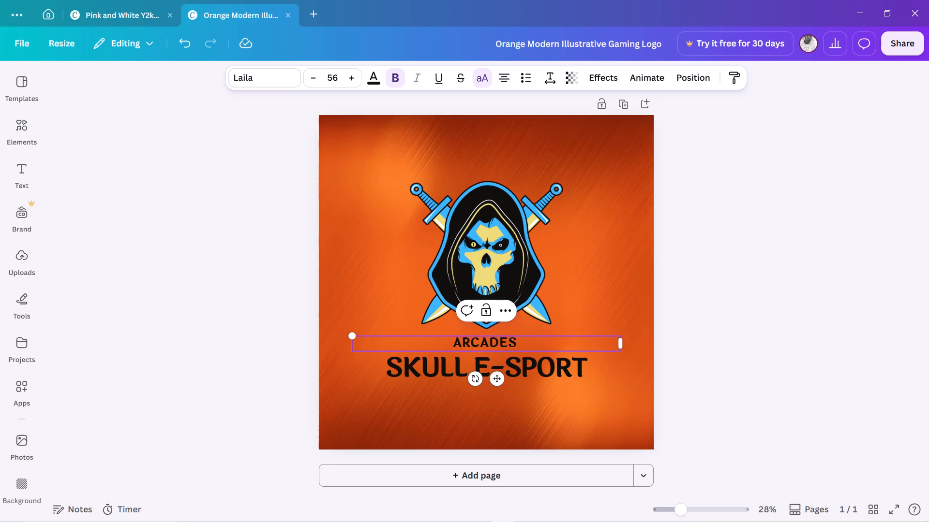
{"action": "type", "text": "GAMERS"}
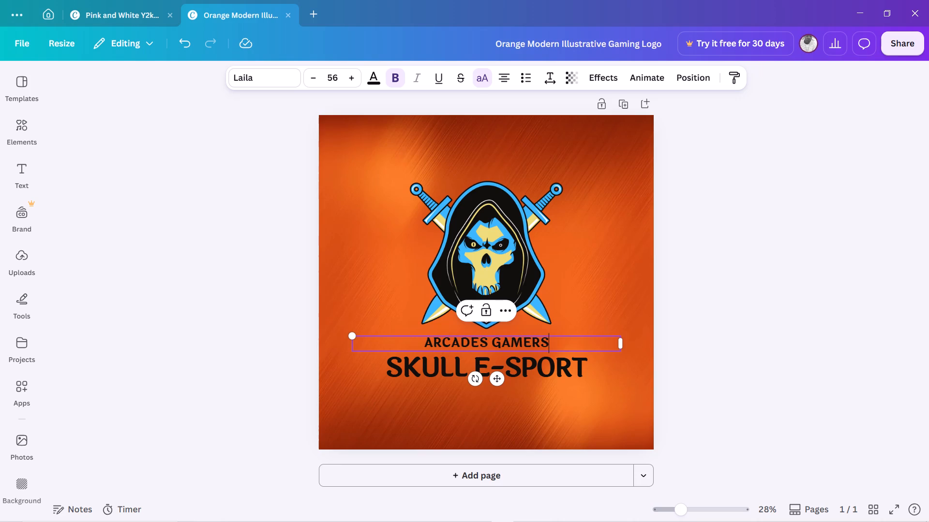
Replace the large "SKULL E-SPORT" text with "HUB".
{"action": "triple_click", "coordinate": [538, 372]}
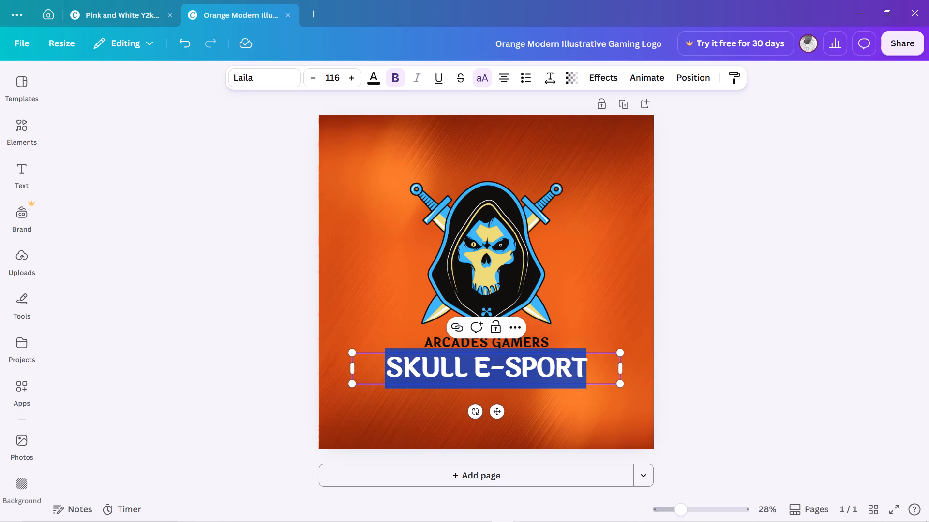
{"action": "type", "text": "HUB"}
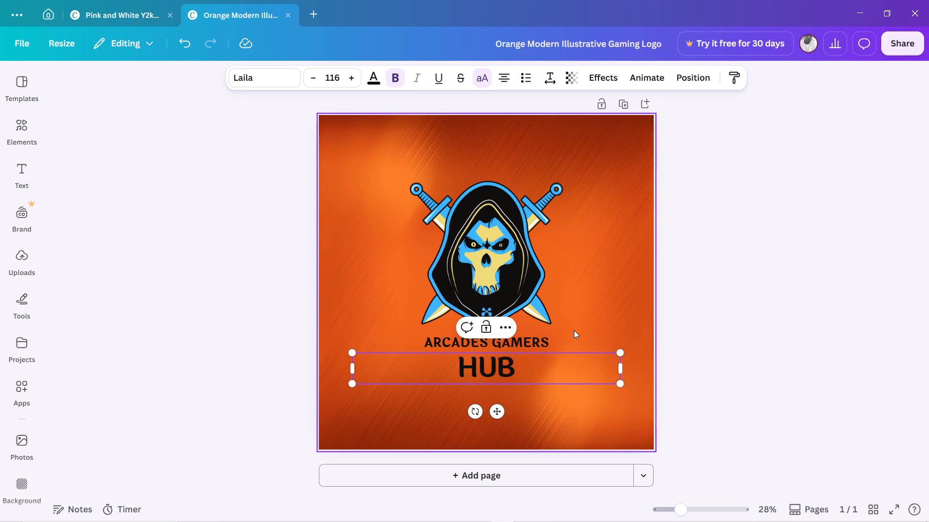
{"action": "left_click", "coordinate": [583, 298]}
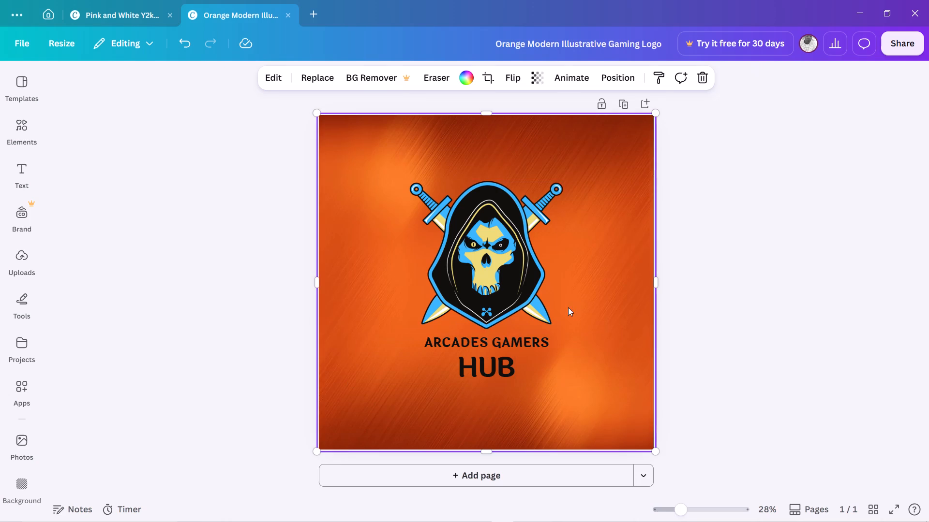
Increase the font size of the "ARCADES GAMERS" text to 64.
{"action": "left_click", "coordinate": [504, 336]}
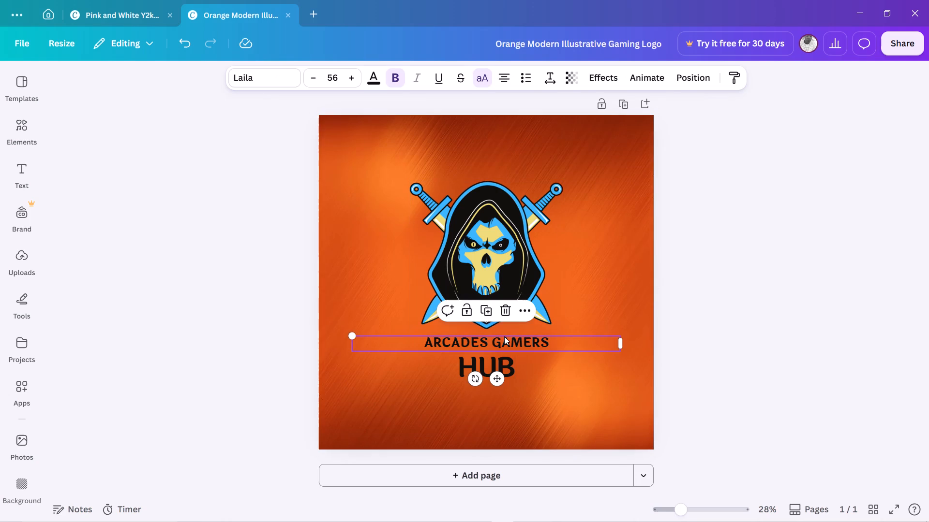
{"action": "left_click", "coordinate": [499, 373]}
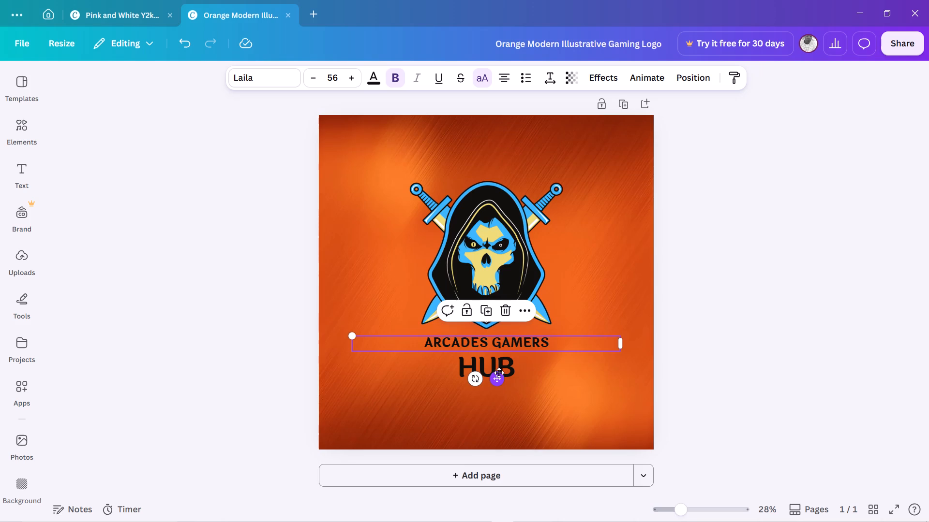
{"action": "triple_click", "coordinate": [494, 338]}
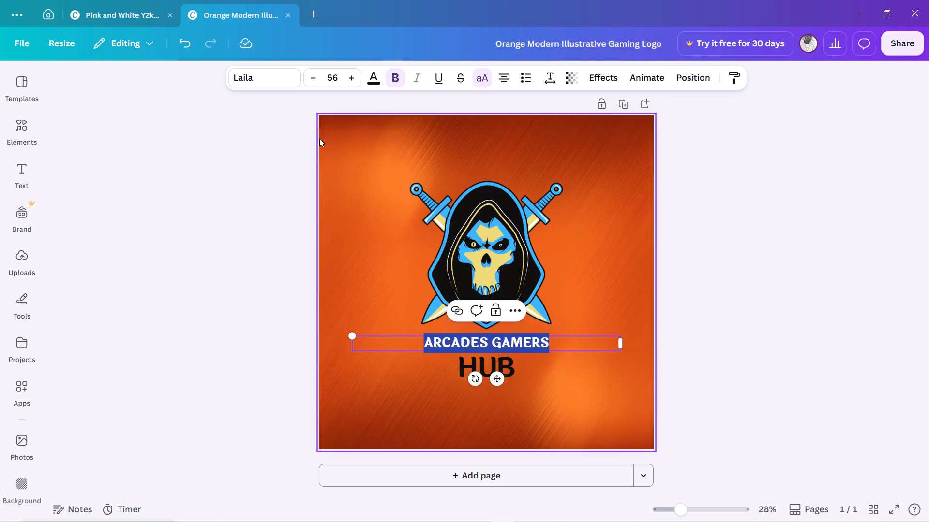
{"action": "triple_click", "coordinate": [349, 80]}
{"action": "triple_click", "coordinate": [349, 80]}
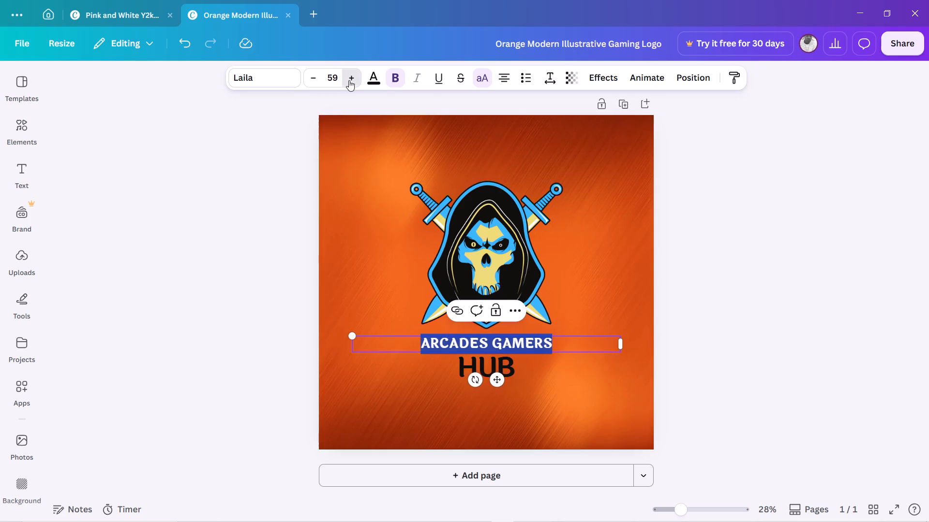
{"action": "double_click", "coordinate": [348, 80]}
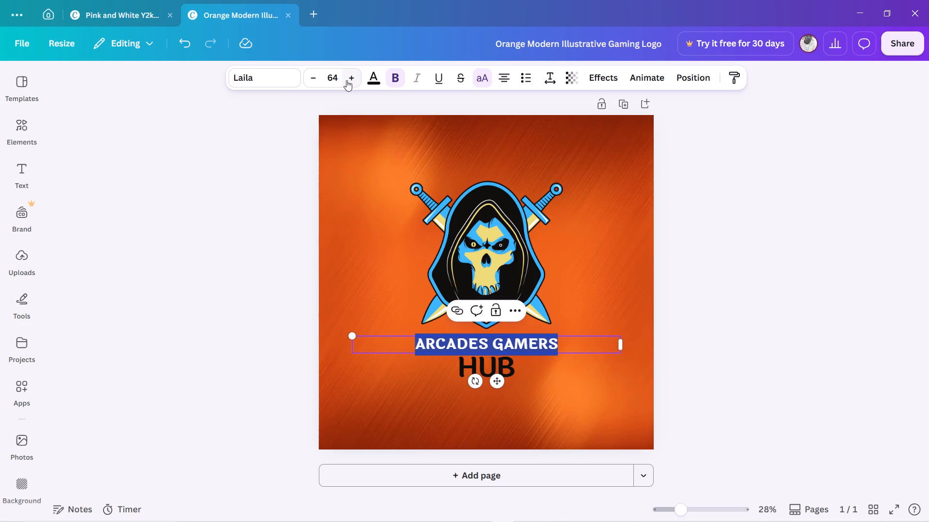
Reposition the "HUB" text directly below the "ARCADES GAMERS" line, slightly left of the design's centre.
{"action": "left_click", "coordinate": [504, 370]}
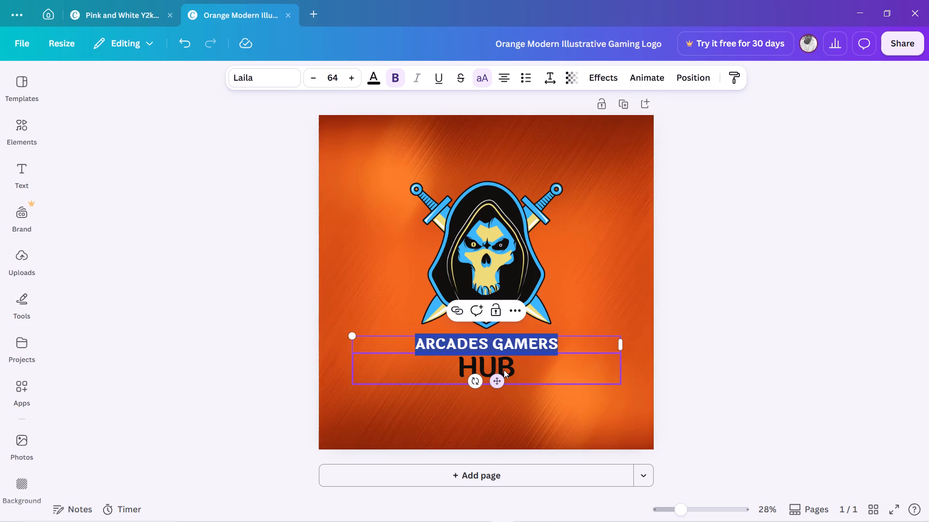
{"action": "left_click_drag", "start_coordinate": [504, 370], "coordinate": [494, 374]}
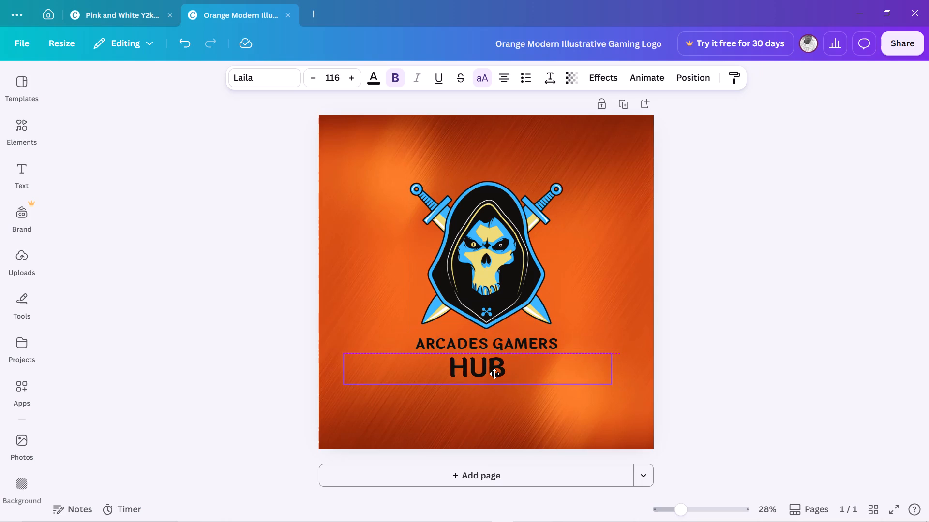
{"action": "left_click_drag", "start_coordinate": [494, 374], "coordinate": [499, 377]}
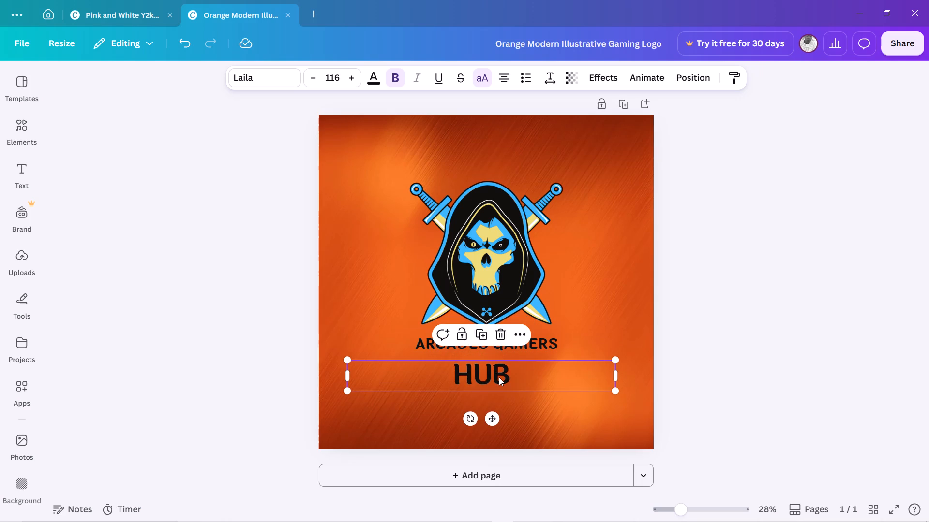
{"action": "left_click", "coordinate": [492, 417]}
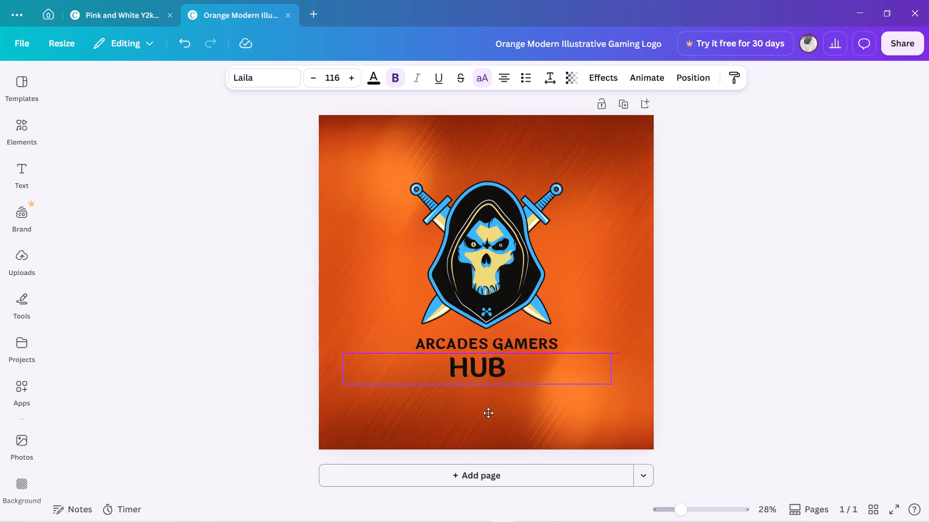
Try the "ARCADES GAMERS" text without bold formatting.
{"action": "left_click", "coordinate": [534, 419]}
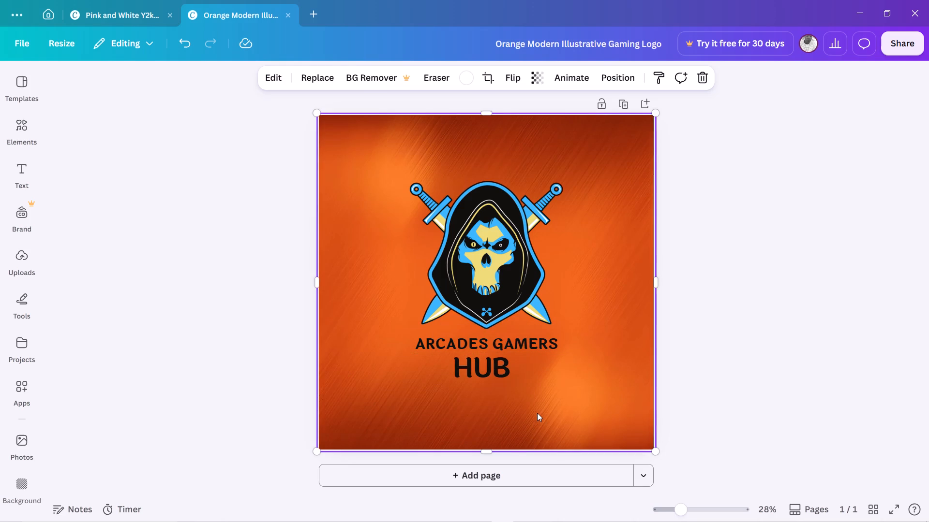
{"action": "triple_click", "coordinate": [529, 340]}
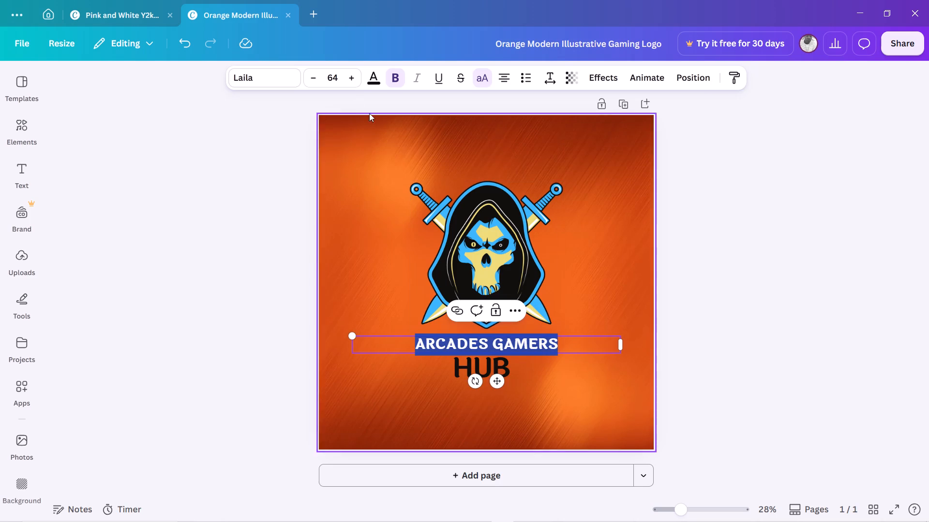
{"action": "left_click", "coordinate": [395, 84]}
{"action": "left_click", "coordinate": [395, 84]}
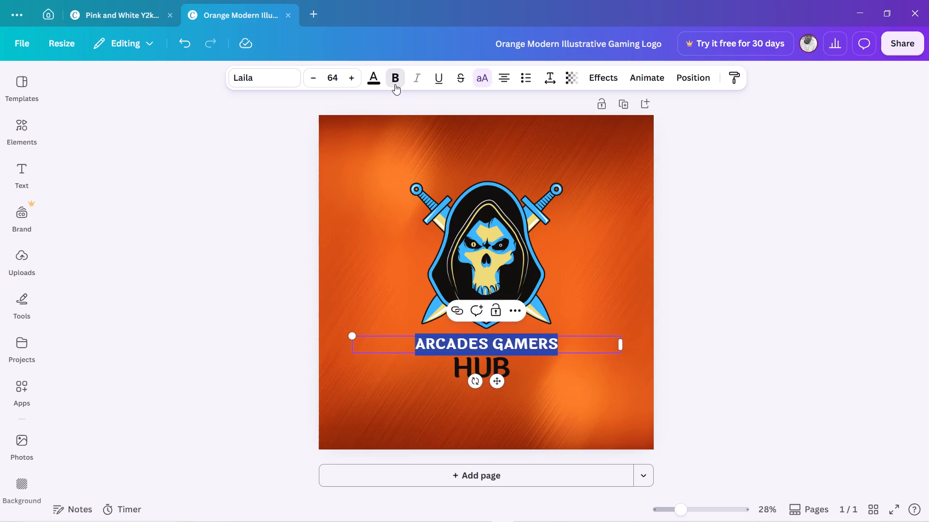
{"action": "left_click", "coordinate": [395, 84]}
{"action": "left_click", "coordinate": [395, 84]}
Change the "ARCADES GAMERS" text to the Futura Display font from the Display font category.
{"action": "left_click", "coordinate": [287, 83]}
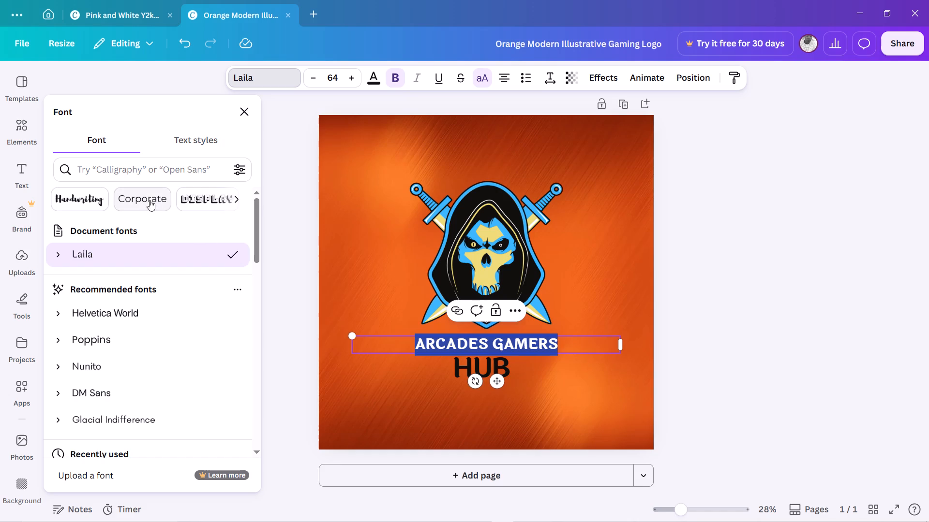
{"action": "left_click", "coordinate": [210, 201]}
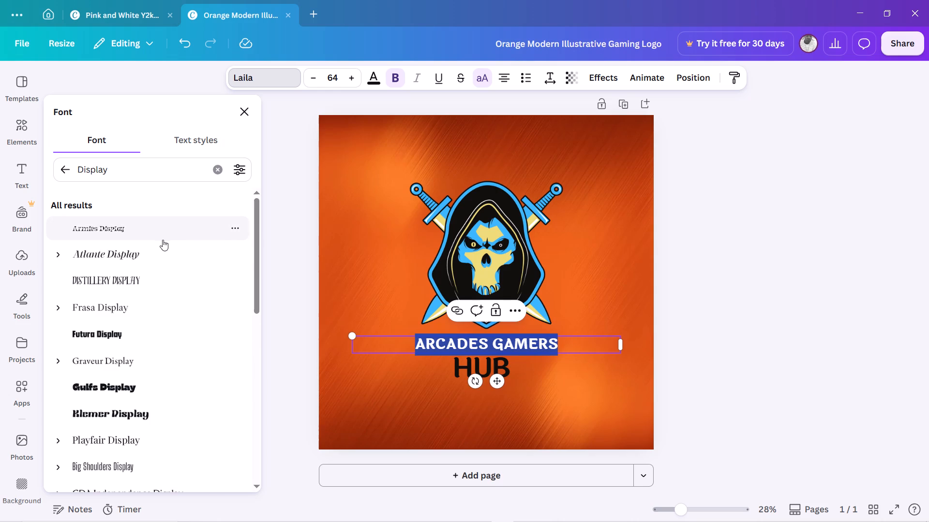
{"action": "left_click", "coordinate": [145, 336]}
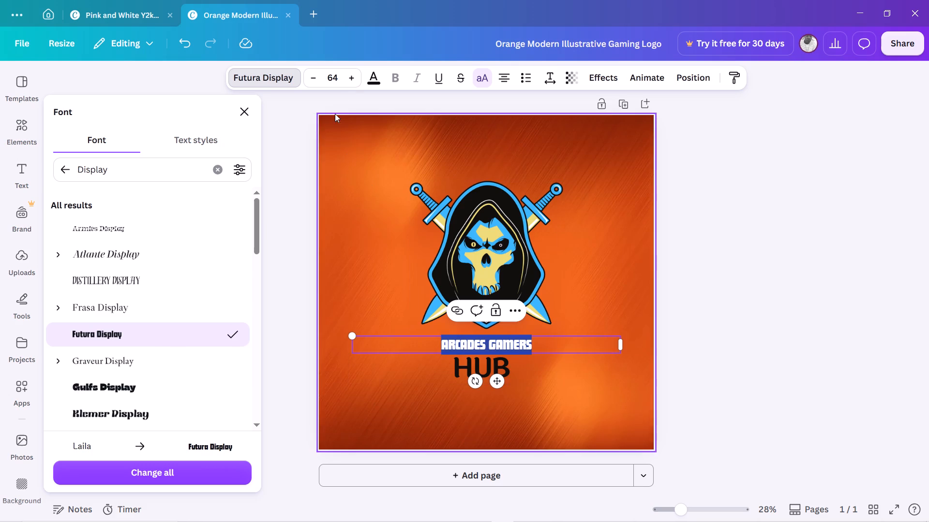
Increase the font size of the "ARCADES GAMERS" text to 84.
{"action": "triple_click", "coordinate": [353, 82]}
{"action": "triple_click", "coordinate": [353, 82]}
{"action": "double_click", "coordinate": [353, 82]}
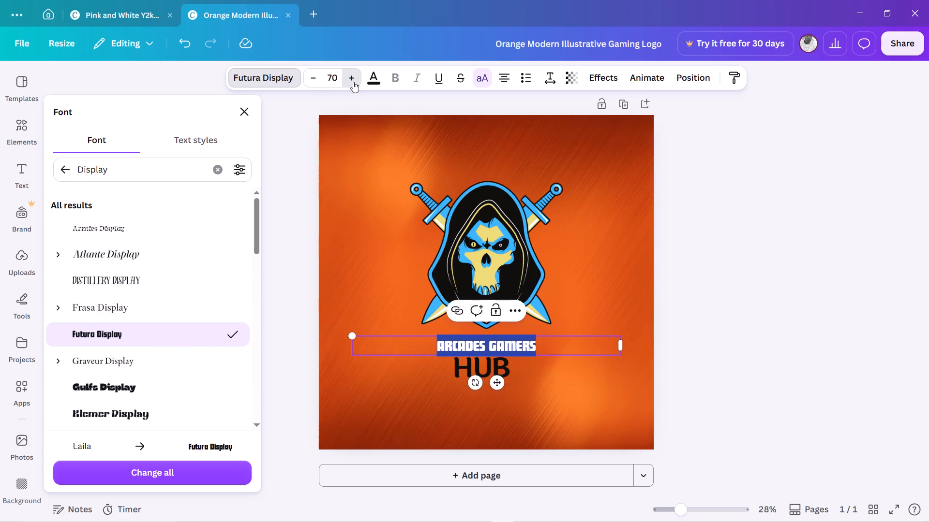
{"action": "triple_click", "coordinate": [353, 82]}
{"action": "triple_click", "coordinate": [353, 82]}
{"action": "triple_click", "coordinate": [353, 82]}
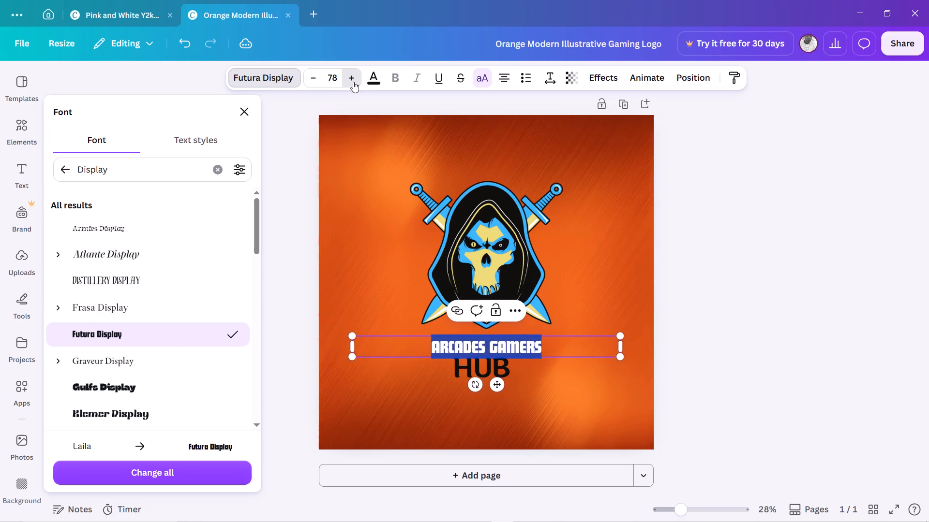
{"action": "triple_click", "coordinate": [353, 82]}
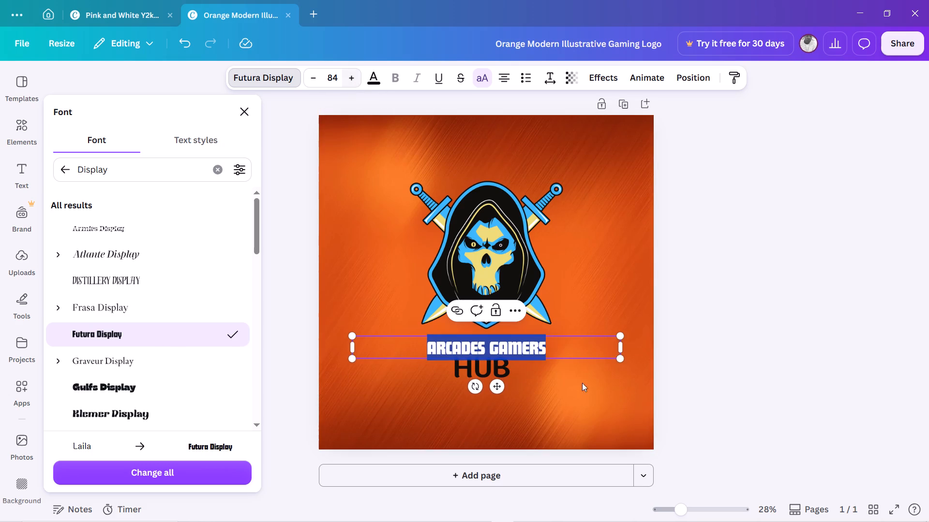
{"action": "left_click", "coordinate": [547, 409]}
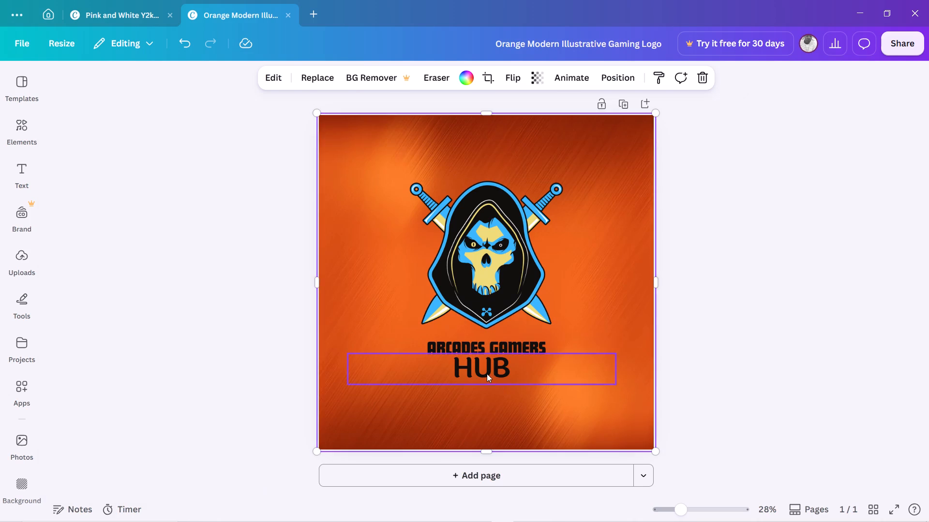
Move the "HUB" text slightly down so it is horizontally centred on the design, directly beneath the "ARCADES GAMERS" line.
{"action": "triple_click", "coordinate": [486, 373]}
{"action": "left_click", "coordinate": [493, 411]}
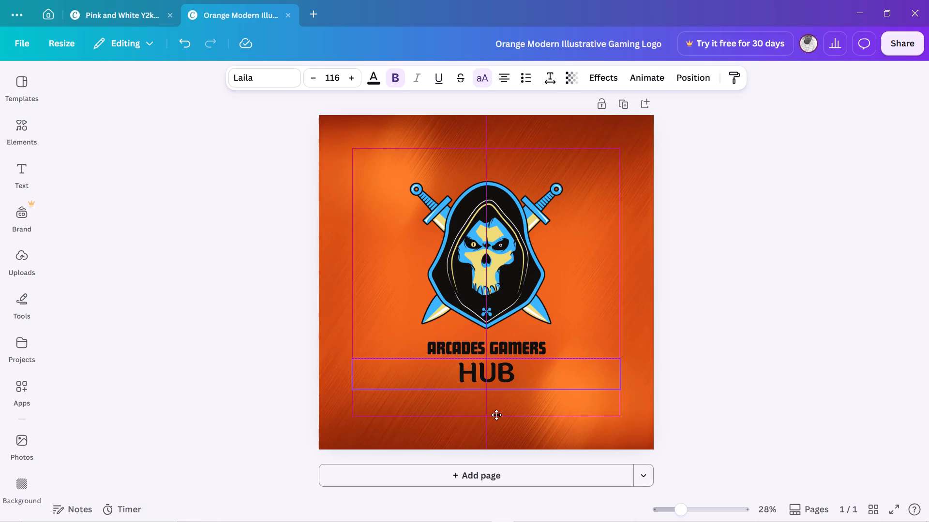
Open the font choices for the "HUB" text.
{"action": "triple_click", "coordinate": [489, 374]}
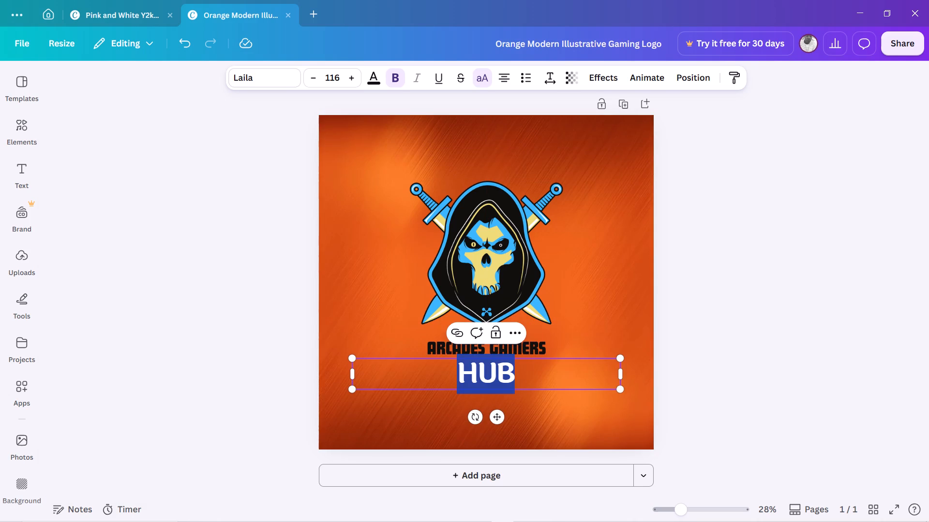
{"action": "left_click", "coordinate": [249, 77]}
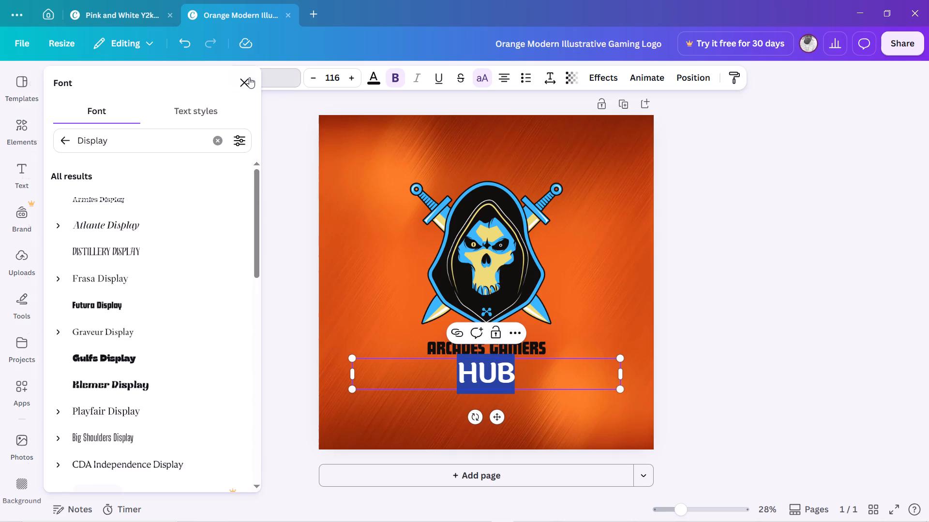
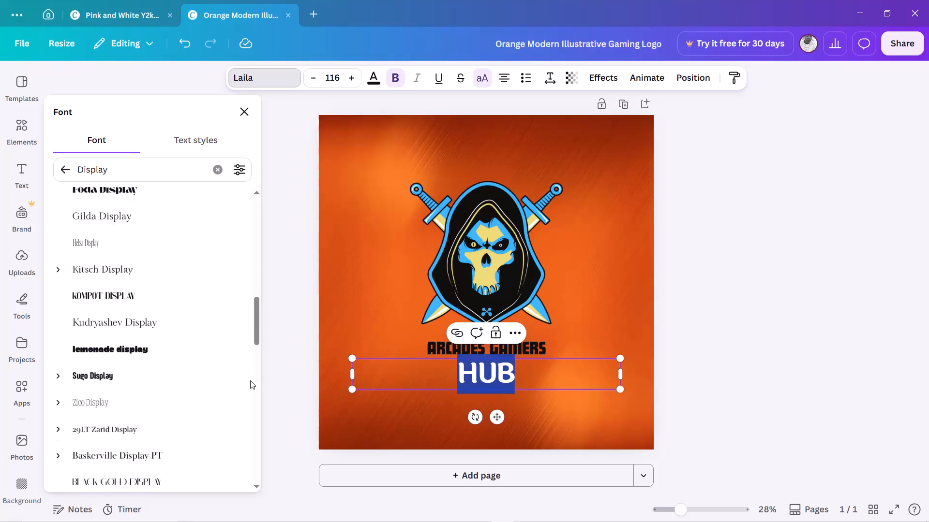
Change the "HUB" text to the Sugo Display font.
{"action": "left_click", "coordinate": [118, 375]}
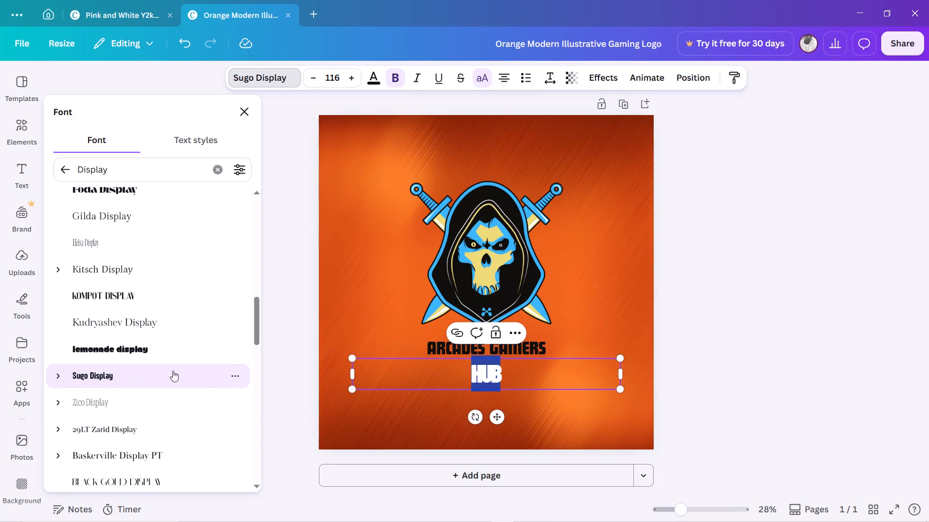
{"action": "left_click", "coordinate": [547, 405]}
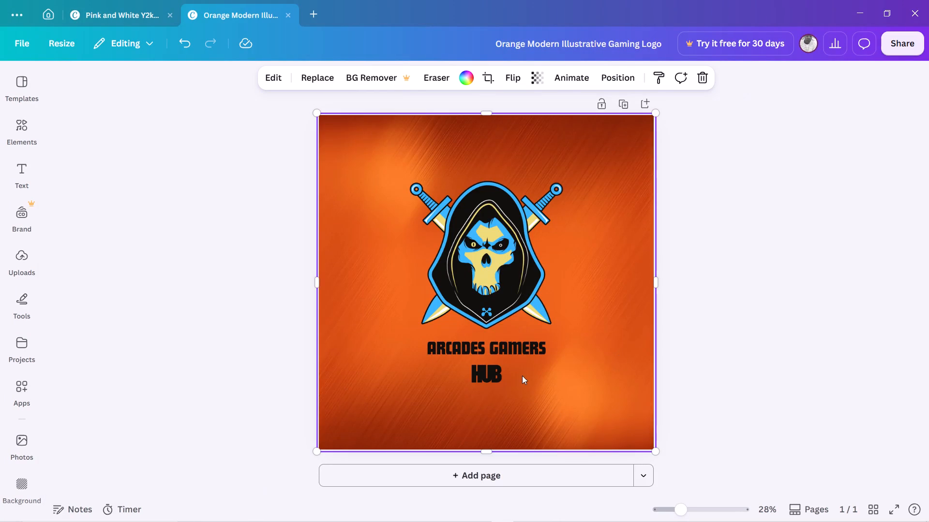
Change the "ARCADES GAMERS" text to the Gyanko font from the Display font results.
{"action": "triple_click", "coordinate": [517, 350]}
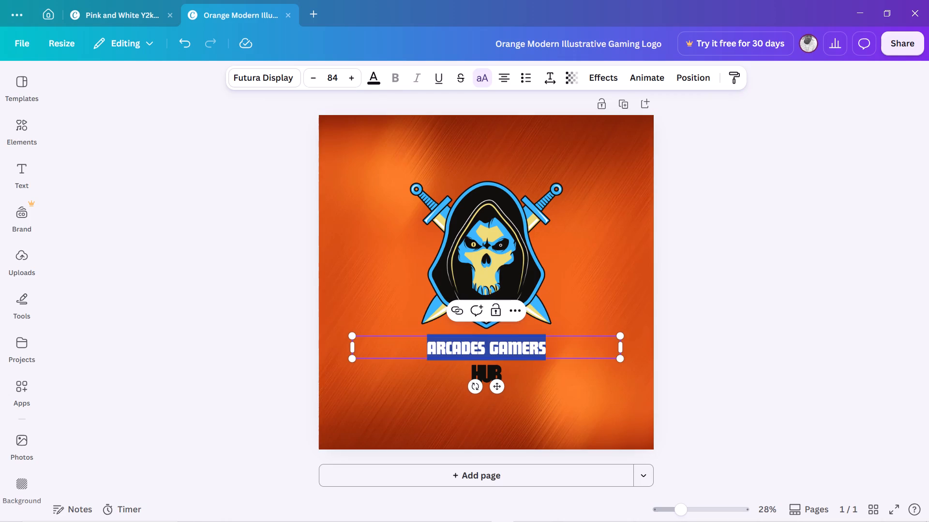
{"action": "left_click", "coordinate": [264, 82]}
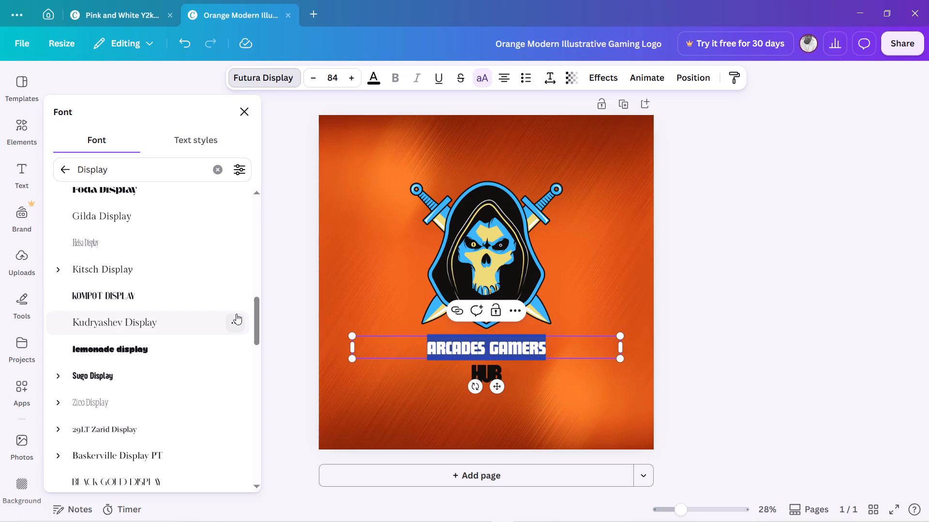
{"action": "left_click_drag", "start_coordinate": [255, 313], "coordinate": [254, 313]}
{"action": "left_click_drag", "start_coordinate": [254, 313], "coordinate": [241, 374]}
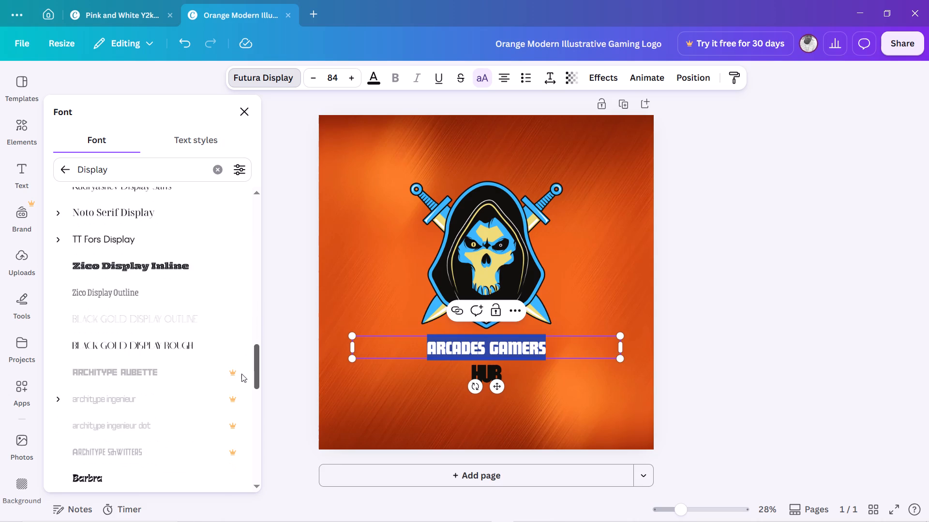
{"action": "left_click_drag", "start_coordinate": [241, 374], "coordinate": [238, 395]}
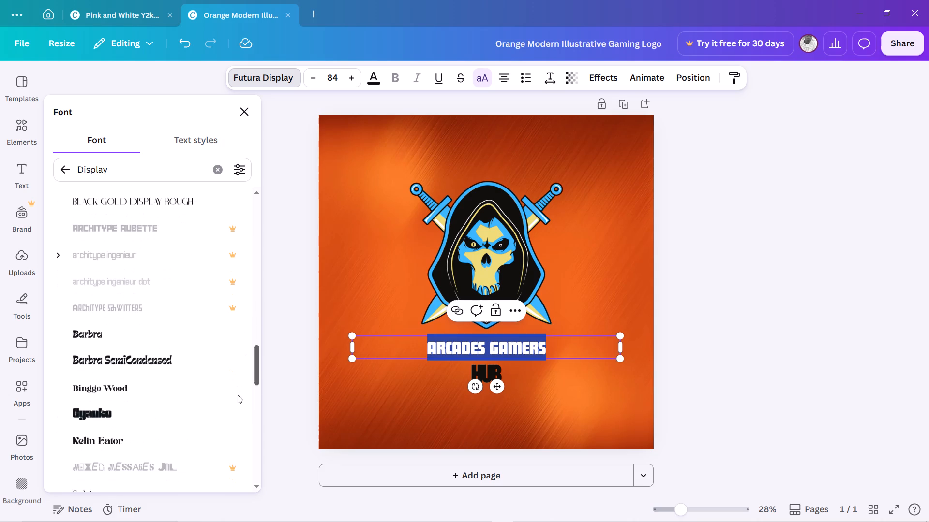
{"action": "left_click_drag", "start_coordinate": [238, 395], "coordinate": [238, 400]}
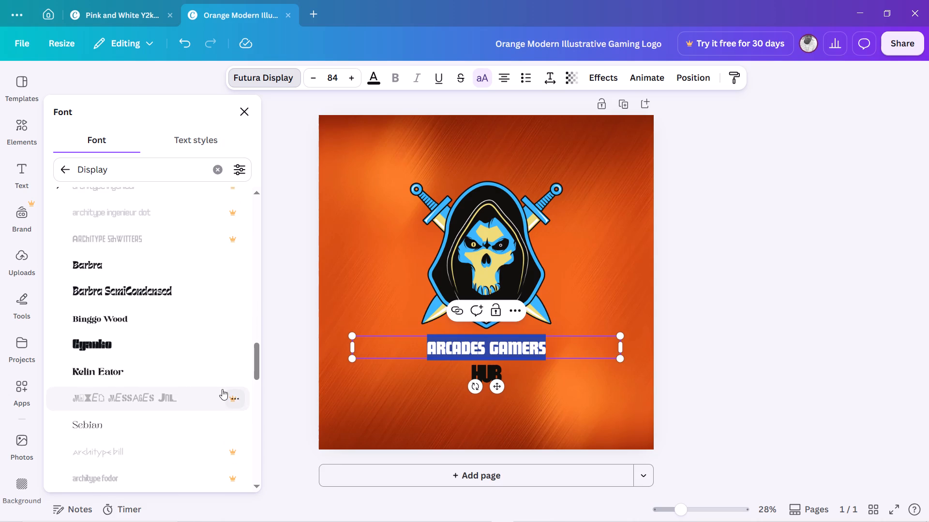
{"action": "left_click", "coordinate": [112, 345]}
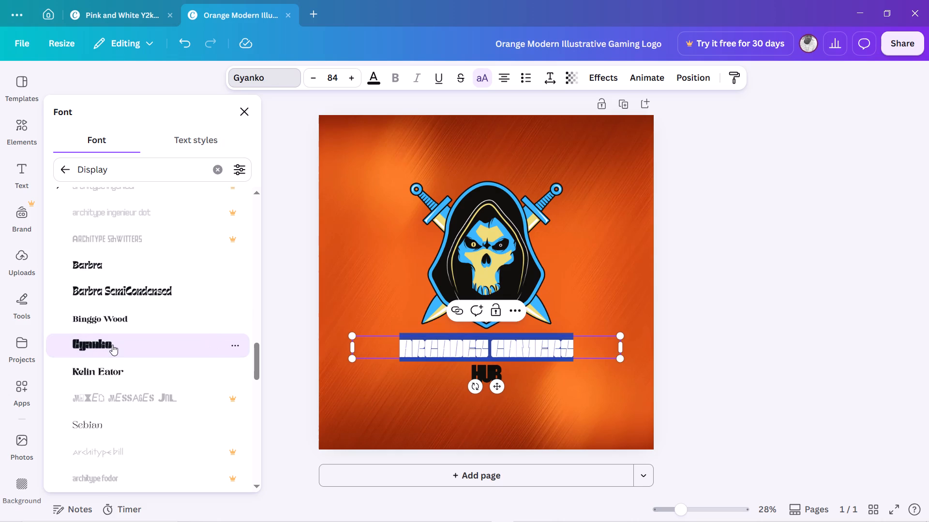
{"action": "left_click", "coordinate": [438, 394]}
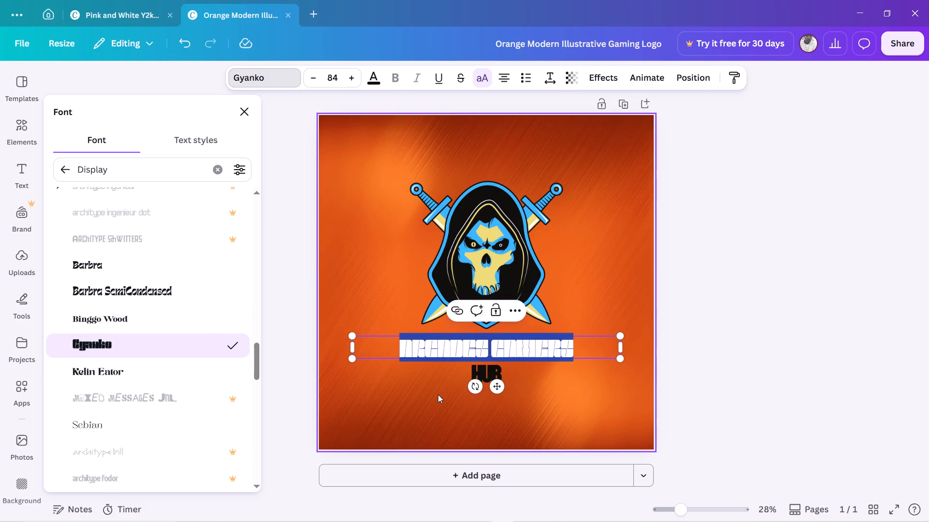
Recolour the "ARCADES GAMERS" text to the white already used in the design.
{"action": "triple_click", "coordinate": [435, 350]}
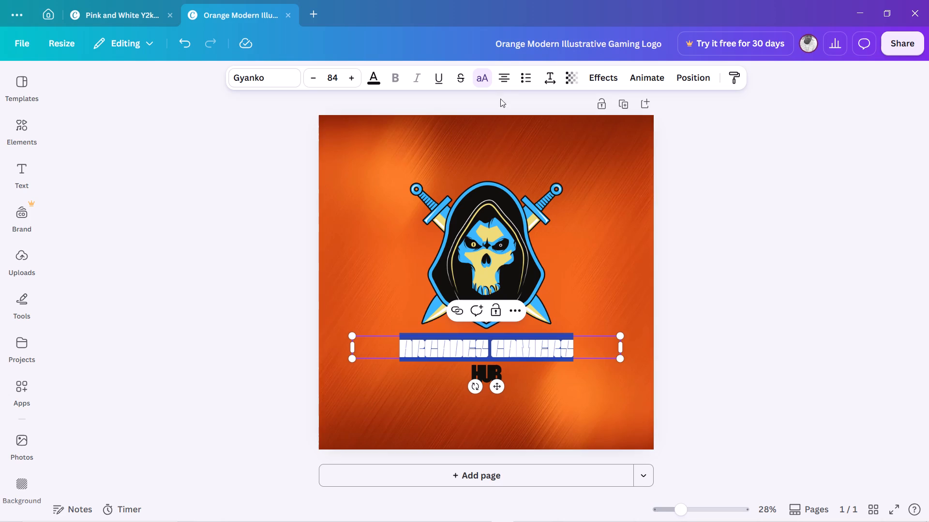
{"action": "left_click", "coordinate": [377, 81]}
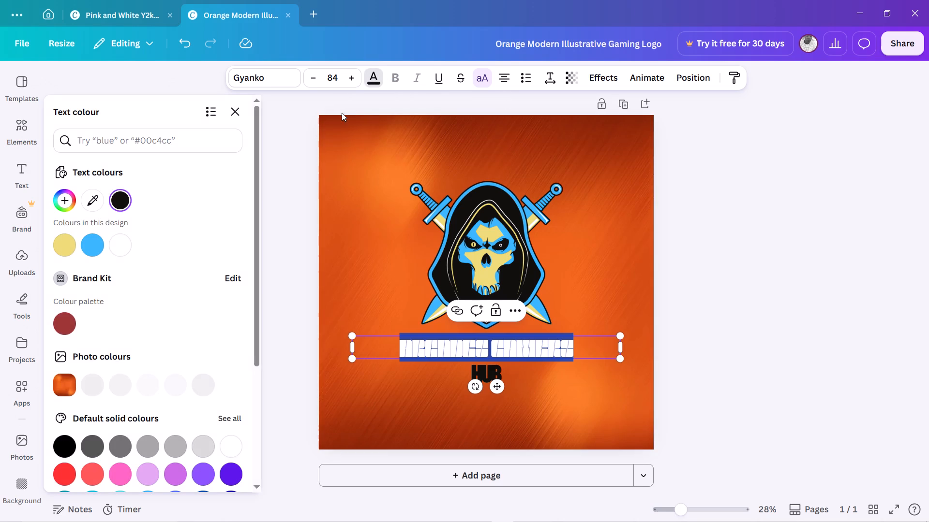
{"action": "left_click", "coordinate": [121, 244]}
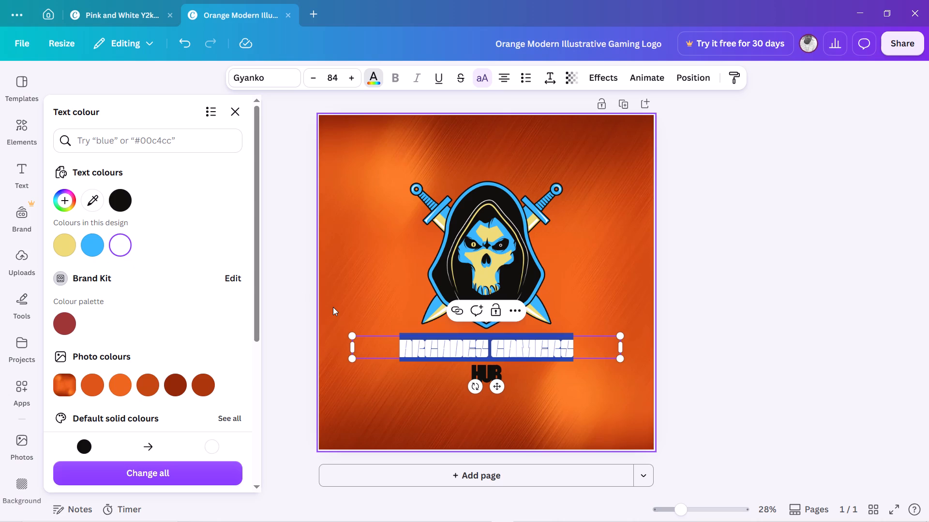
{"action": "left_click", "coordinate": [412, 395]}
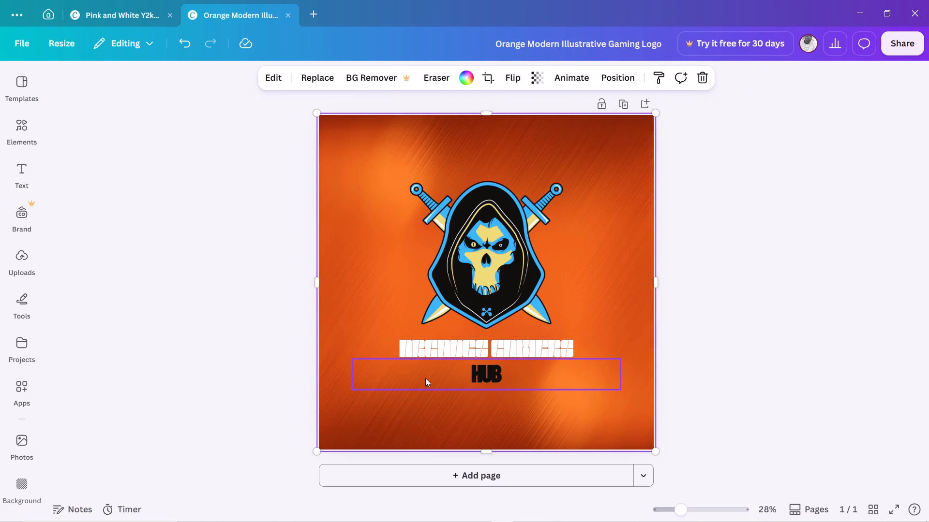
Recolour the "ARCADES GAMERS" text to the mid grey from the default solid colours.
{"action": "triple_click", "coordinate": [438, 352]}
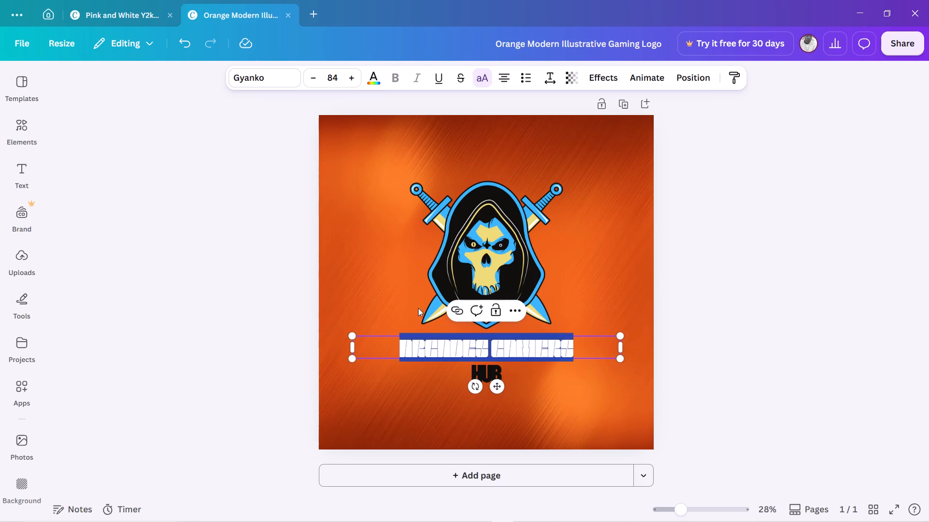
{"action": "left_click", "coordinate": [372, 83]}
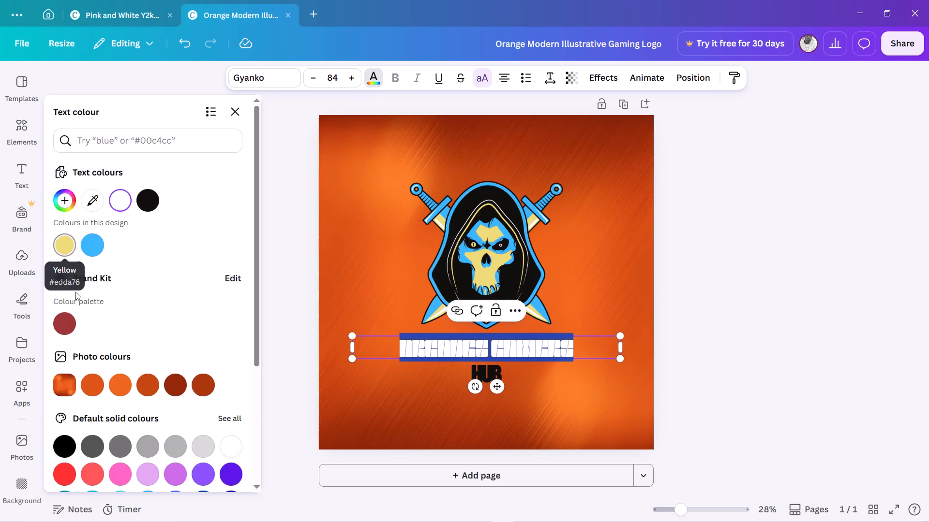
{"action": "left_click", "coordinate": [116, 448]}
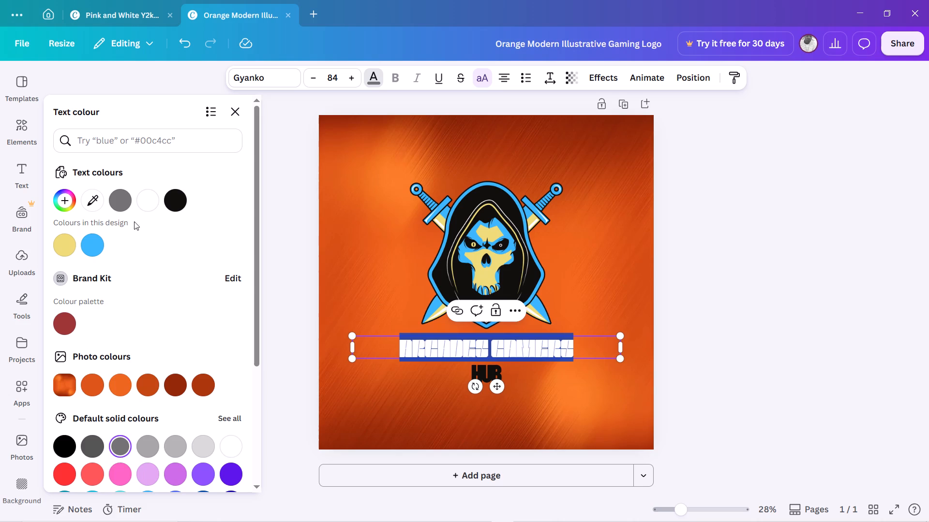
Change the "ARCADES GAMERS" text to the Kingred Modern font from the Display font results.
{"action": "left_click", "coordinate": [271, 85]}
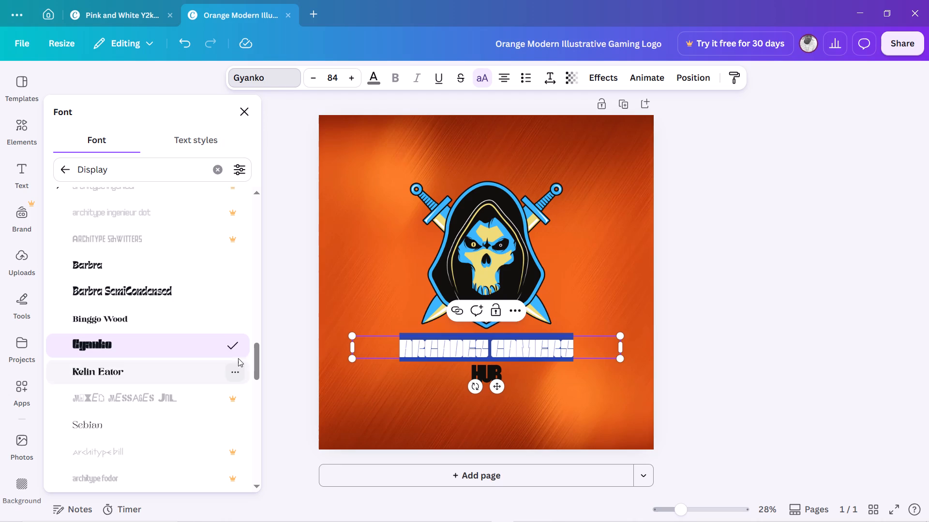
{"action": "left_click_drag", "start_coordinate": [256, 359], "coordinate": [256, 369]}
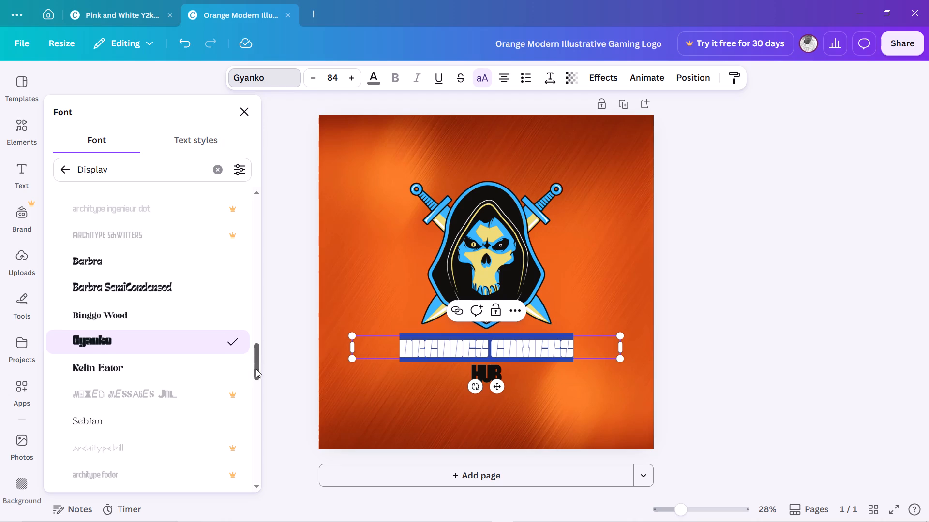
{"action": "left_click_drag", "start_coordinate": [256, 369], "coordinate": [266, 402]}
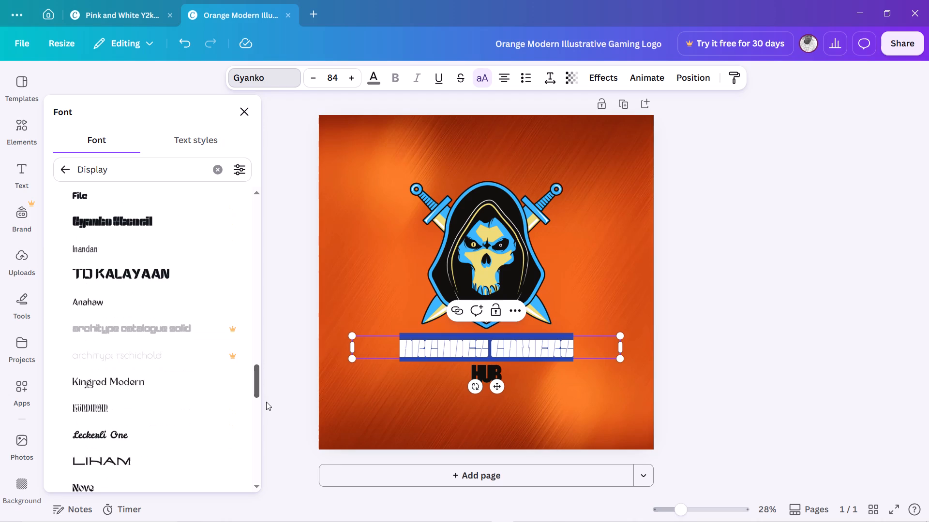
{"action": "left_click_drag", "start_coordinate": [266, 402], "coordinate": [269, 413]}
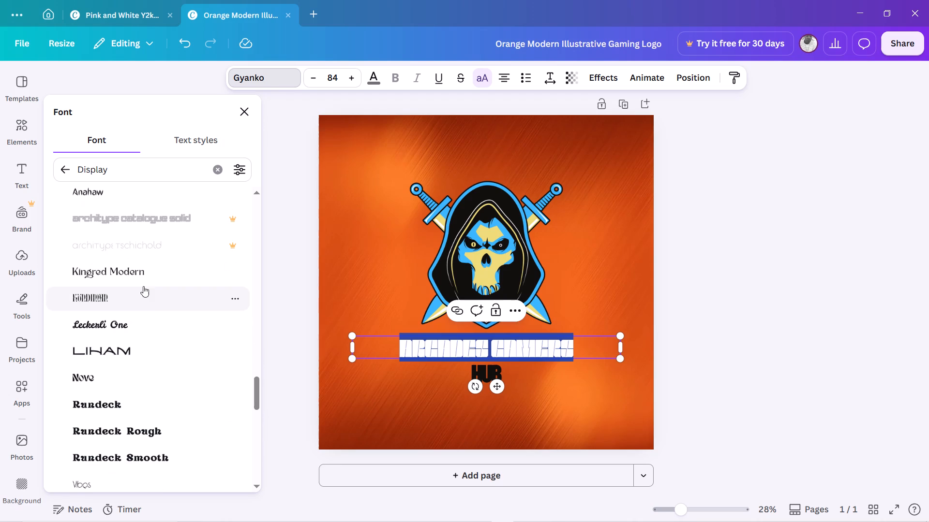
{"action": "left_click", "coordinate": [150, 275]}
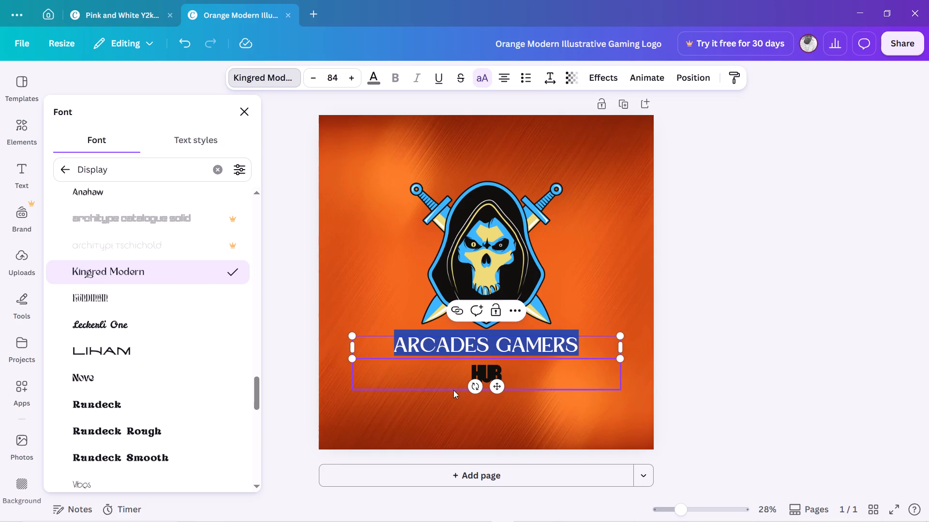
{"action": "left_click", "coordinate": [427, 403]}
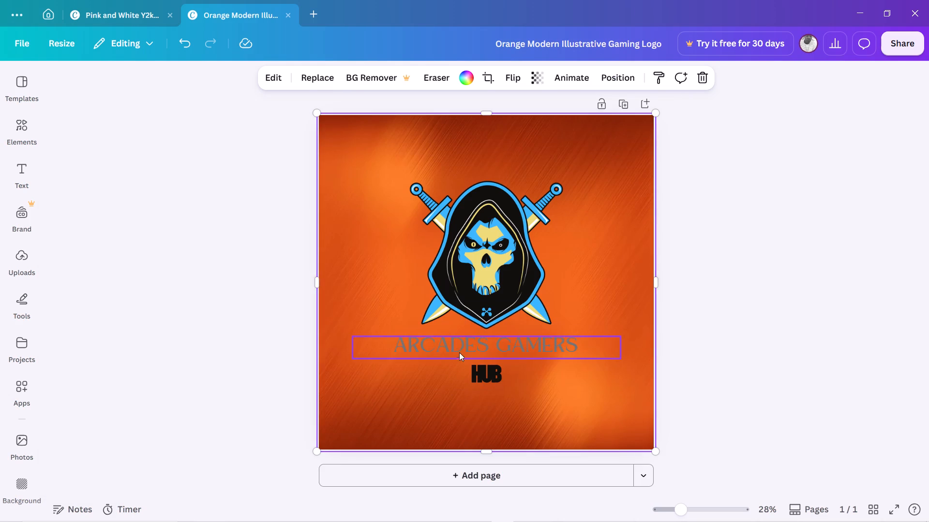
Recolour the "ARCADES GAMERS" text to the design's light blue, #38b6ff.
{"action": "triple_click", "coordinate": [464, 346]}
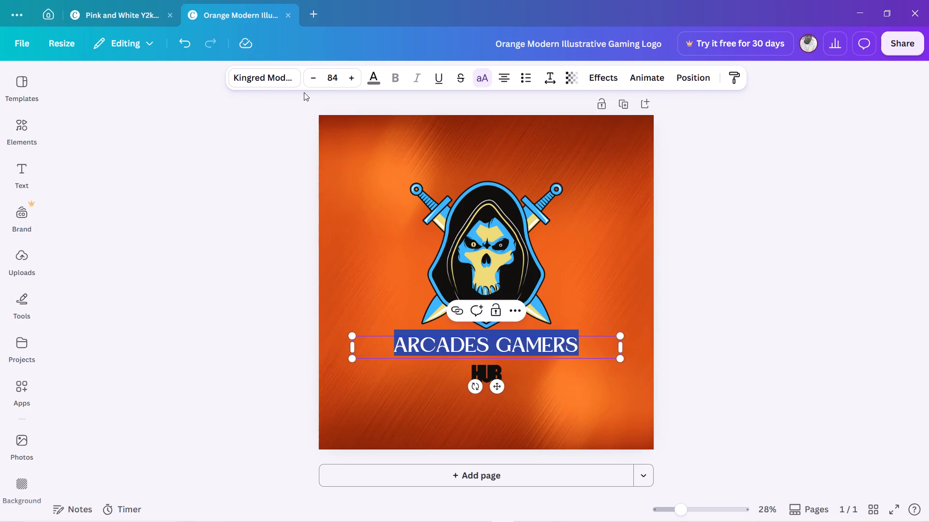
{"action": "left_click", "coordinate": [373, 83]}
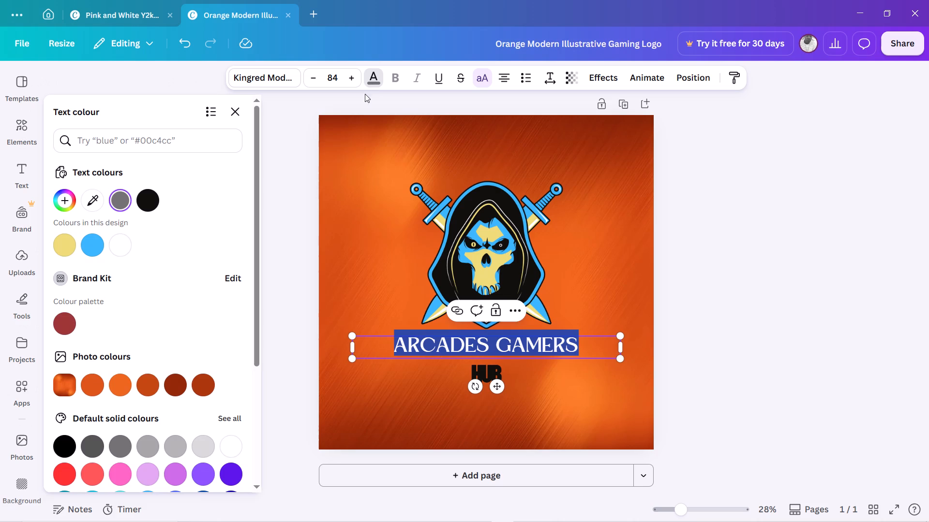
{"action": "left_click", "coordinate": [91, 246]}
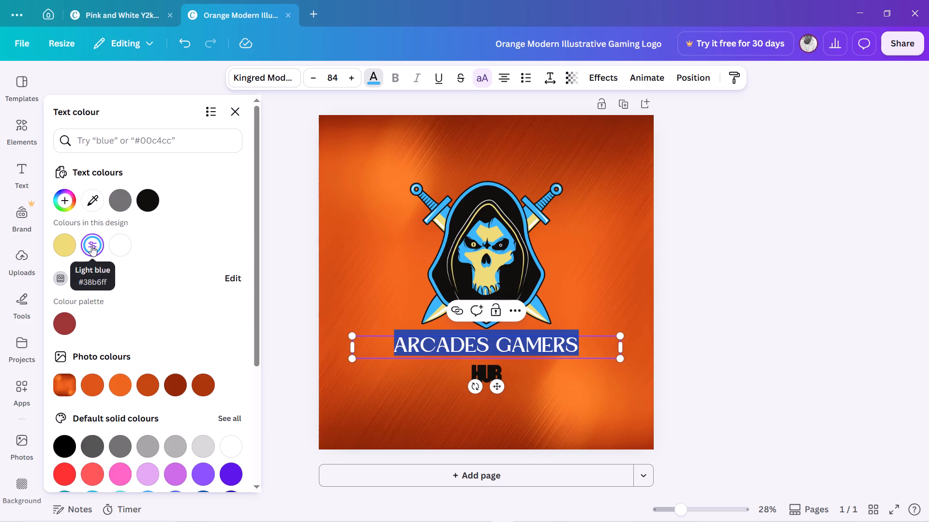
{"action": "left_click", "coordinate": [370, 275]}
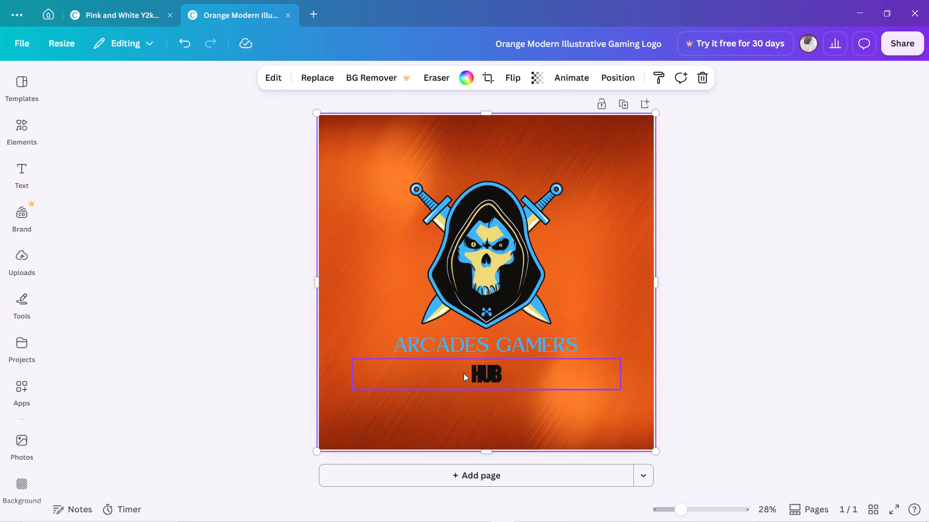
Change the "HUB" text below "ARCADES GAMERS" to the Borsok font from the Display font results.
{"action": "triple_click", "coordinate": [485, 374]}
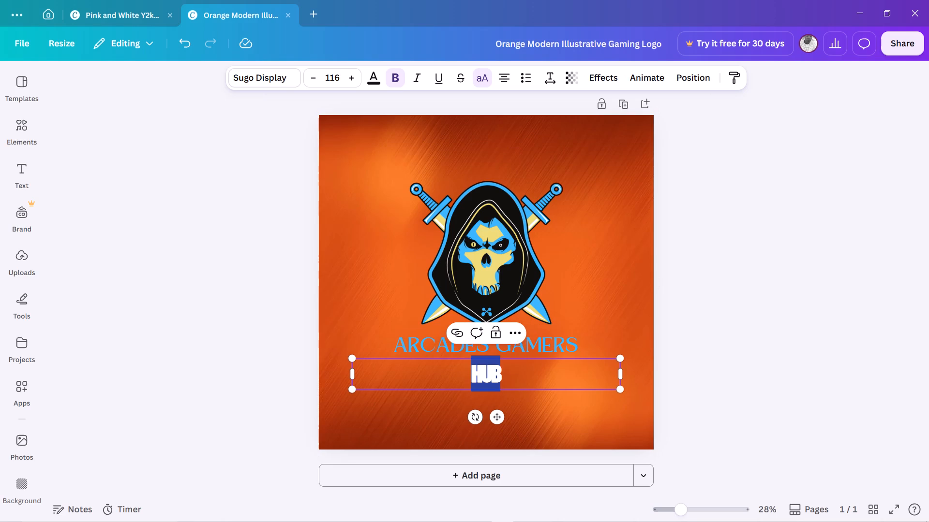
{"action": "left_click", "coordinate": [283, 80]}
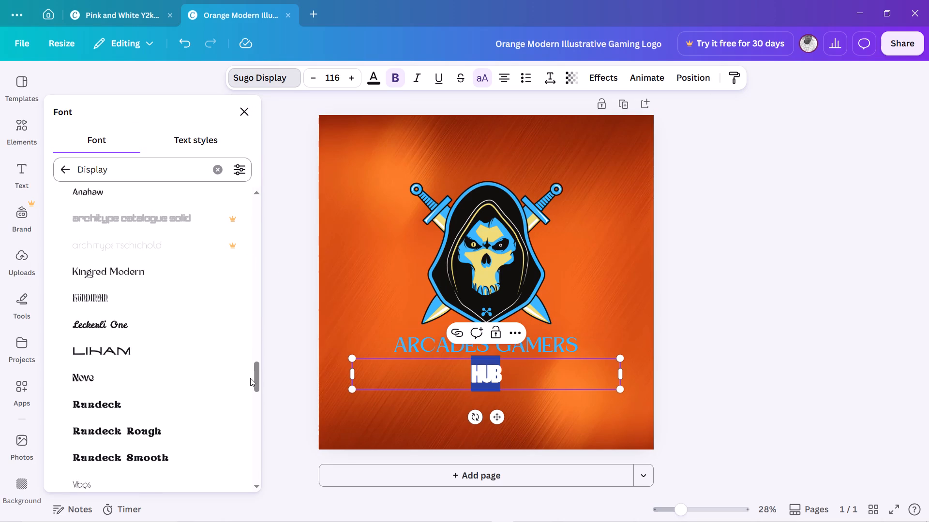
{"action": "left_click_drag", "start_coordinate": [255, 378], "coordinate": [259, 407]}
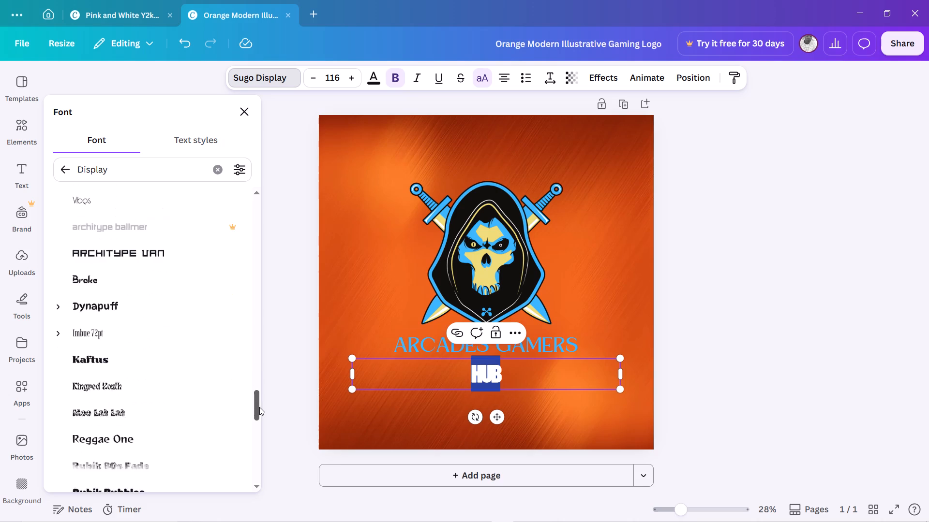
{"action": "left_click_drag", "start_coordinate": [259, 407], "coordinate": [263, 416]}
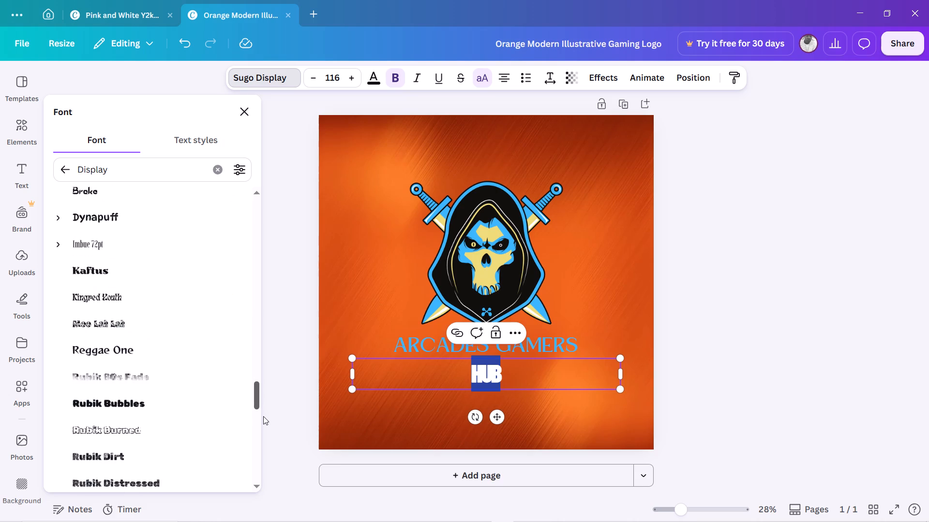
{"action": "left_click_drag", "start_coordinate": [263, 416], "coordinate": [268, 428]}
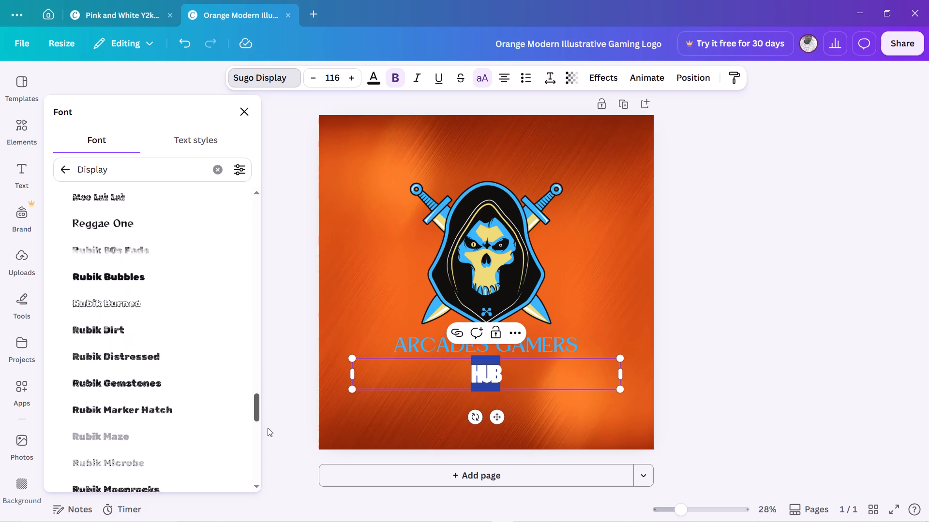
{"action": "left_click_drag", "start_coordinate": [268, 428], "coordinate": [267, 444]}
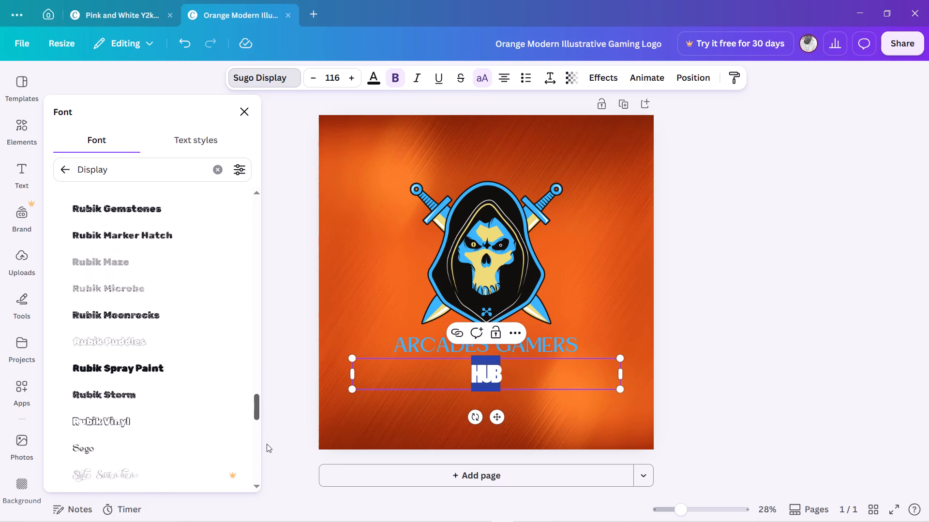
{"action": "left_click_drag", "start_coordinate": [267, 444], "coordinate": [266, 446]}
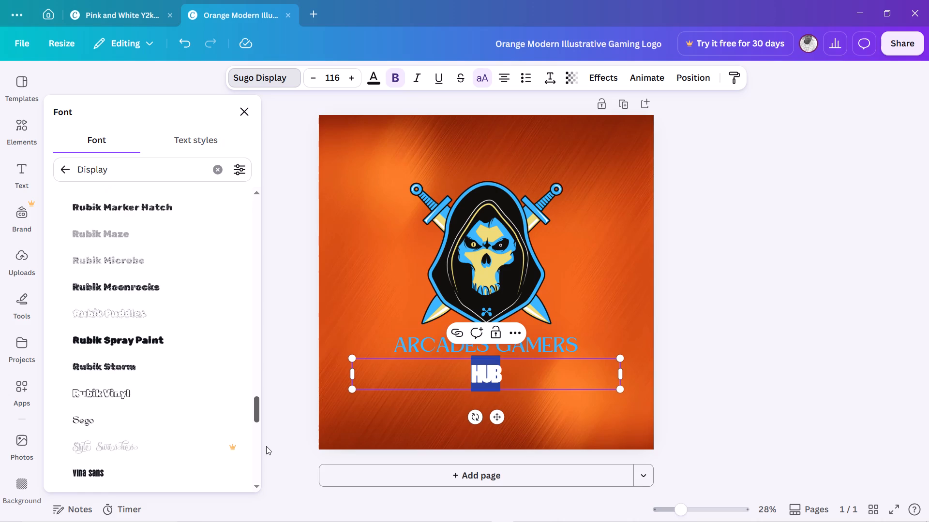
{"action": "left_click_drag", "start_coordinate": [266, 446], "coordinate": [262, 461]}
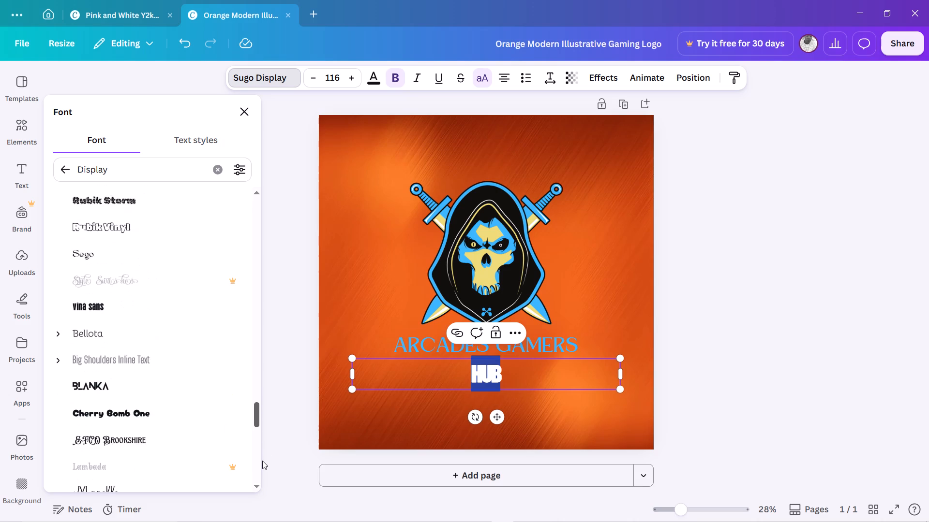
{"action": "left_click_drag", "start_coordinate": [262, 461], "coordinate": [258, 482]}
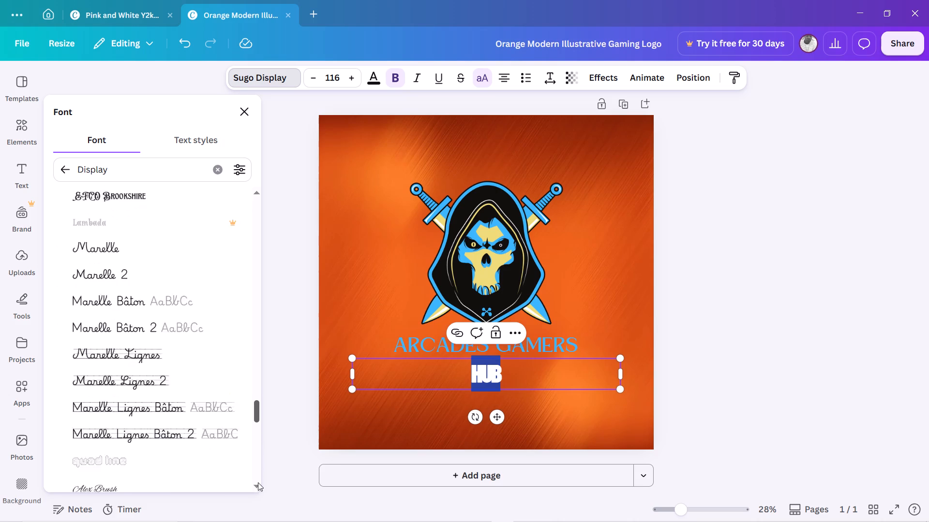
{"action": "left_click_drag", "start_coordinate": [258, 482], "coordinate": [258, 488]}
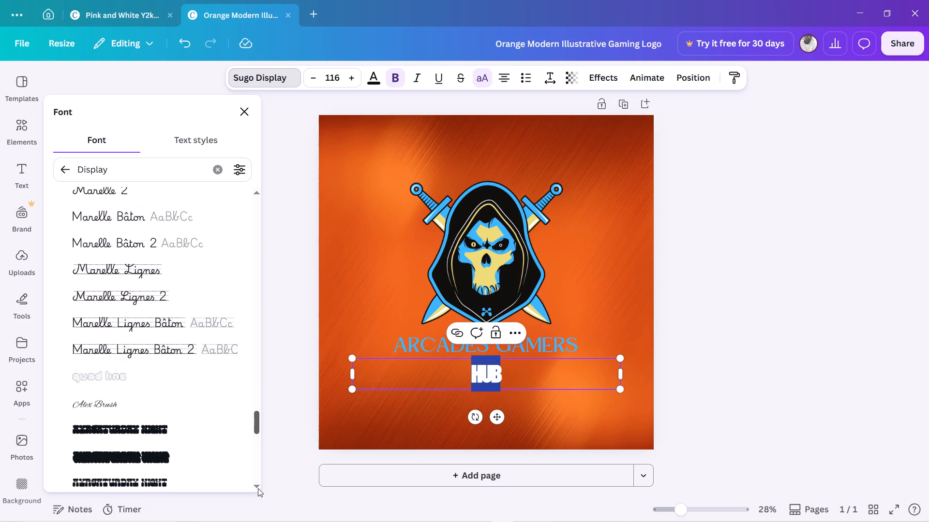
{"action": "left_click_drag", "start_coordinate": [258, 488], "coordinate": [255, 499]}
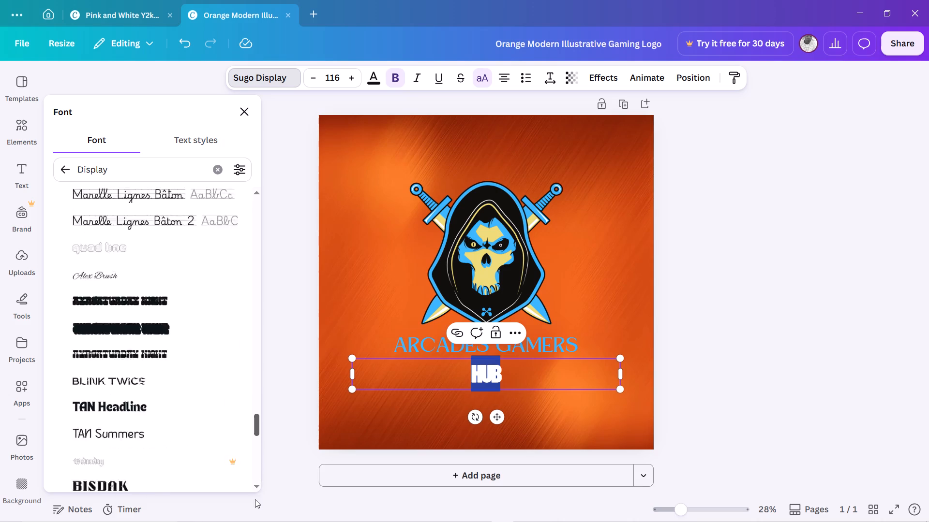
{"action": "left_click_drag", "start_coordinate": [255, 499], "coordinate": [244, 521]}
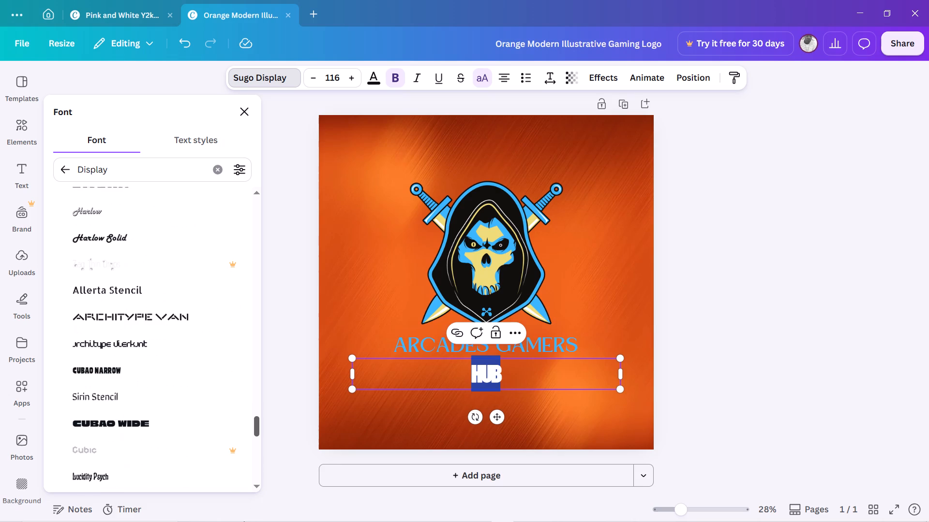
{"action": "left_click_drag", "start_coordinate": [244, 521], "coordinate": [239, 521]}
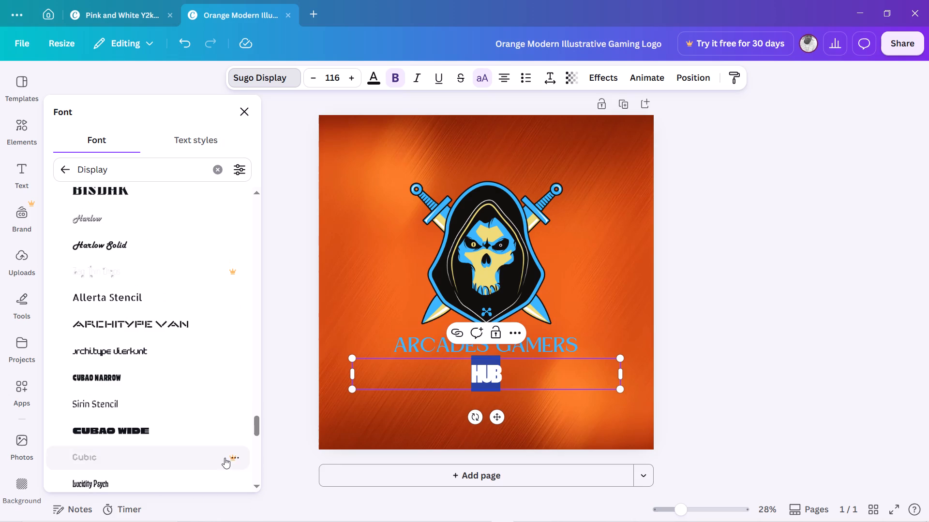
{"action": "left_click_drag", "start_coordinate": [254, 427], "coordinate": [256, 442]}
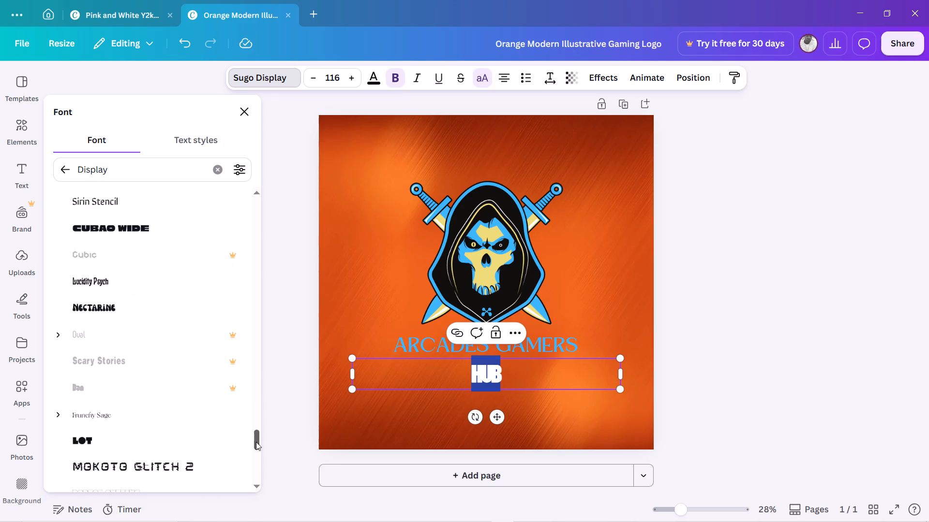
{"action": "left_click_drag", "start_coordinate": [256, 442], "coordinate": [258, 454]}
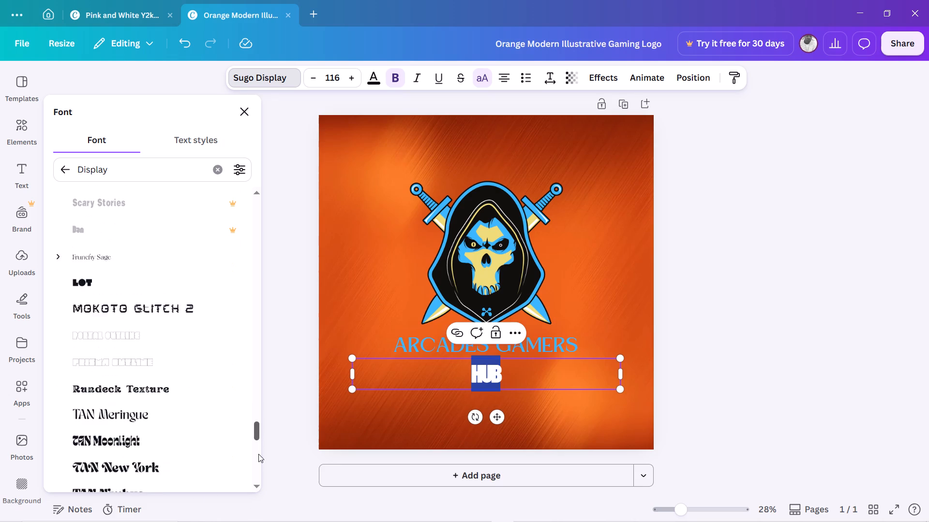
{"action": "left_click_drag", "start_coordinate": [258, 454], "coordinate": [260, 464]}
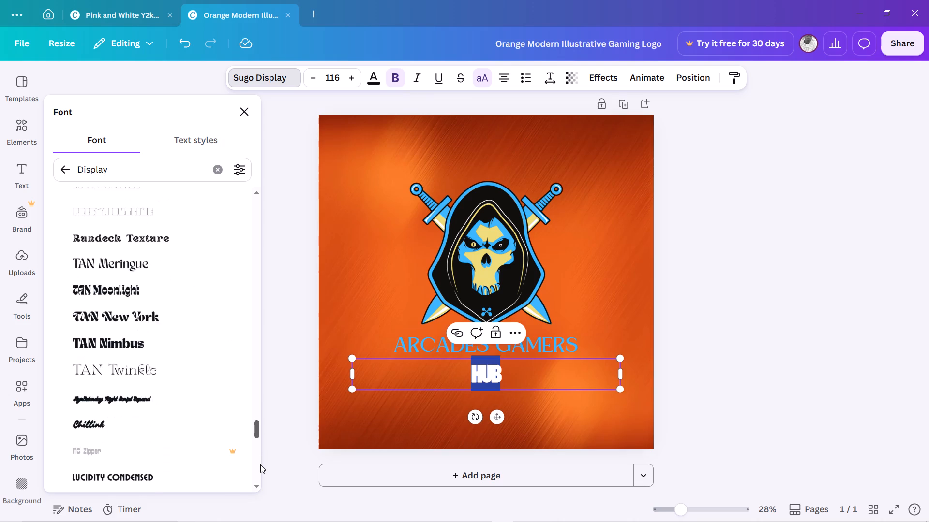
{"action": "left_click_drag", "start_coordinate": [260, 464], "coordinate": [263, 472]}
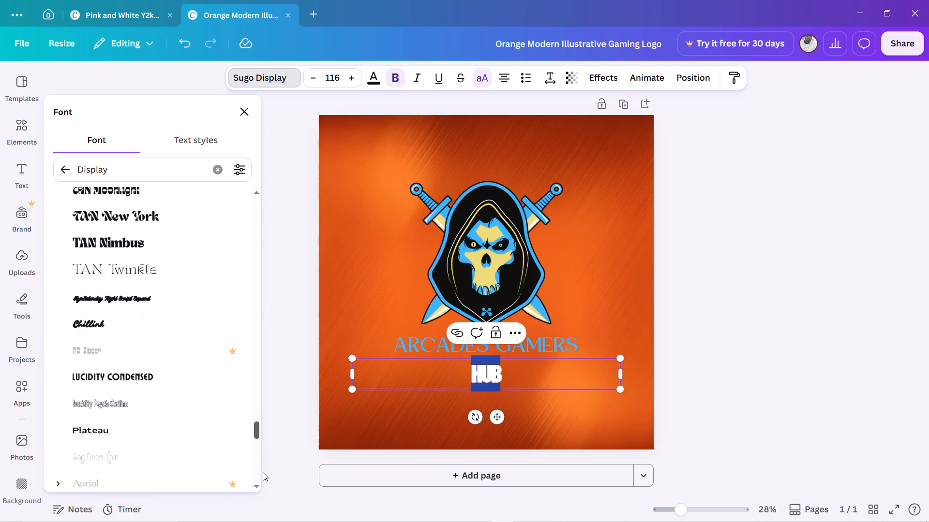
{"action": "left_click_drag", "start_coordinate": [263, 472], "coordinate": [266, 489]}
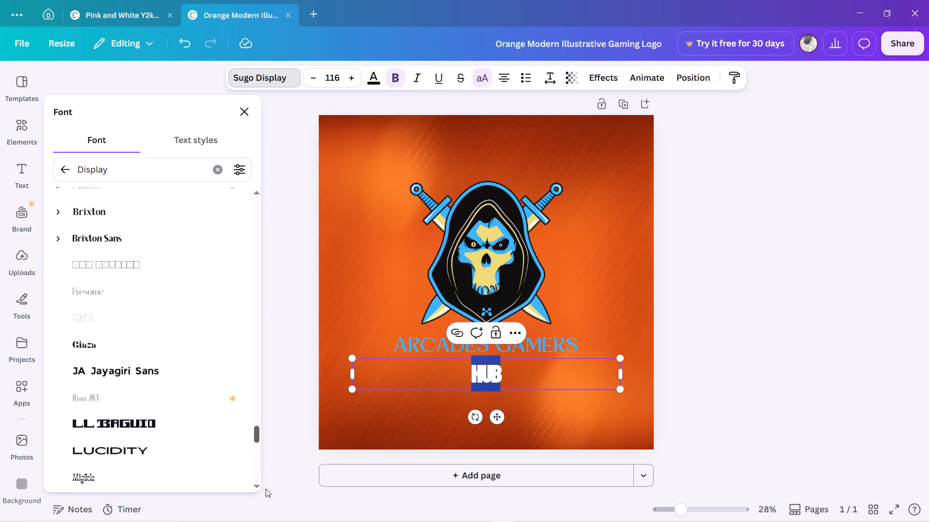
{"action": "left_click_drag", "start_coordinate": [266, 489], "coordinate": [267, 500]}
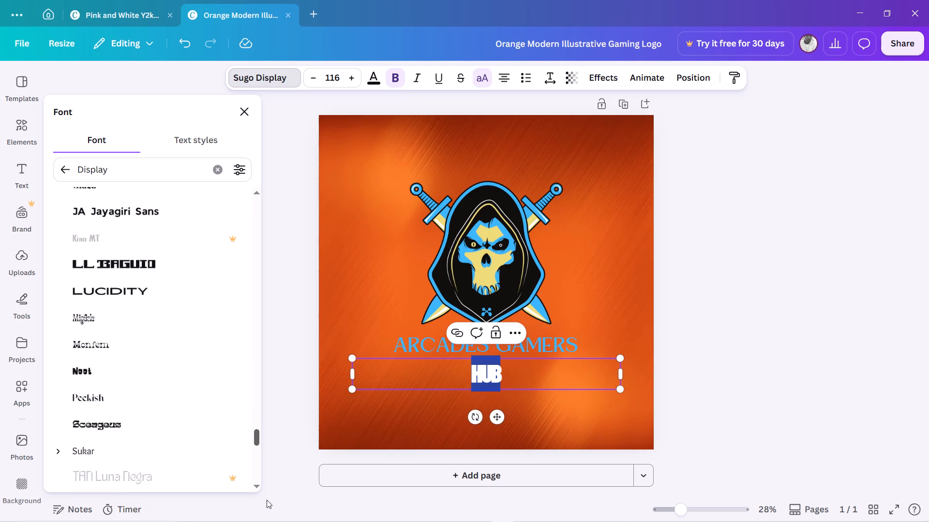
{"action": "left_click_drag", "start_coordinate": [267, 500], "coordinate": [268, 511]}
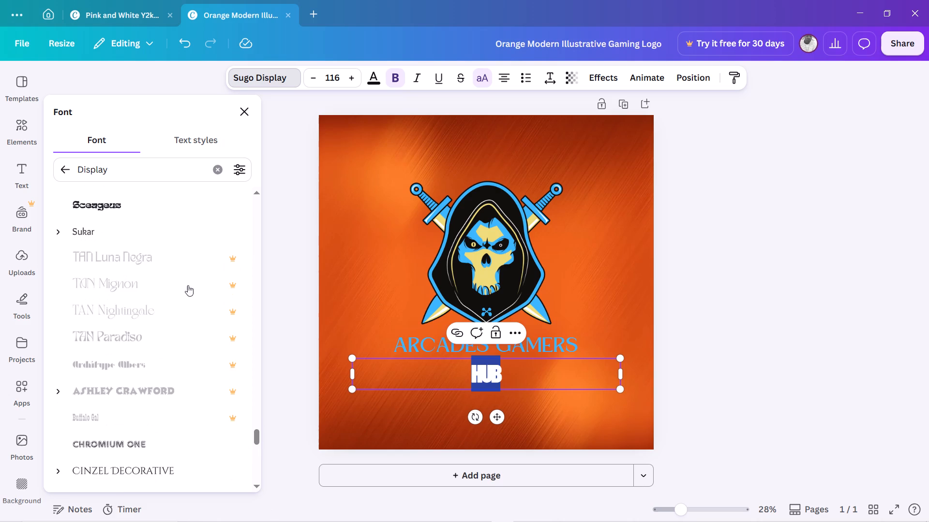
{"action": "left_click", "coordinate": [188, 144]}
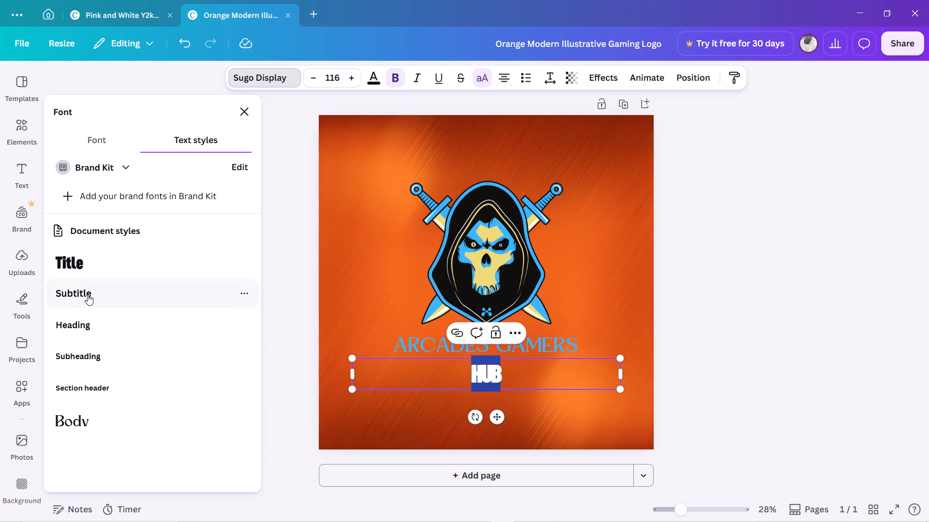
{"action": "scroll", "coordinate": [88, 295], "scroll_direction": "down", "scroll_amount": 3}
{"action": "left_click", "coordinate": [94, 142]}
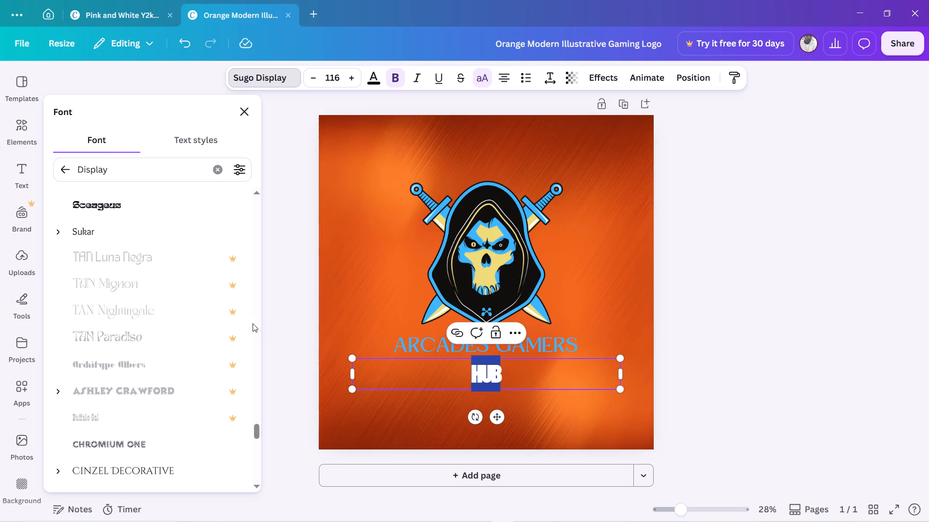
{"action": "left_click_drag", "start_coordinate": [254, 433], "coordinate": [256, 449]}
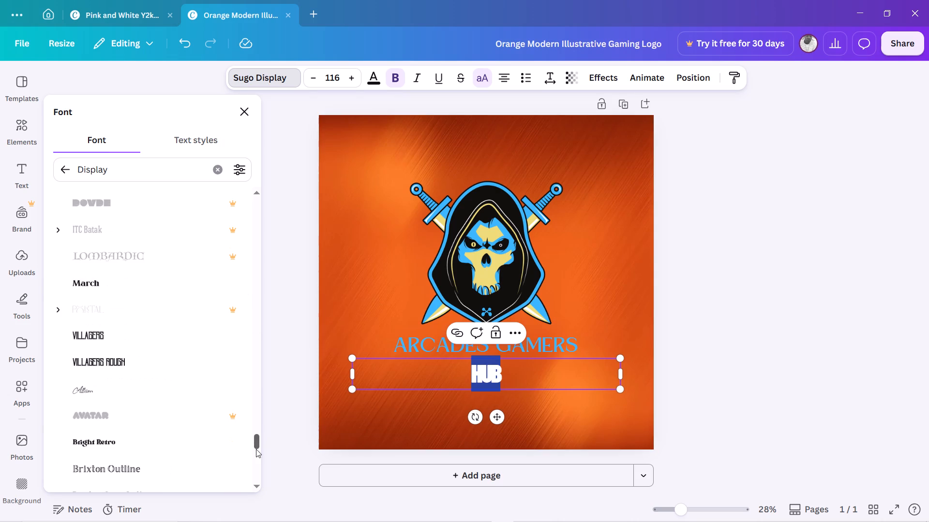
{"action": "left_click_drag", "start_coordinate": [256, 449], "coordinate": [261, 463]}
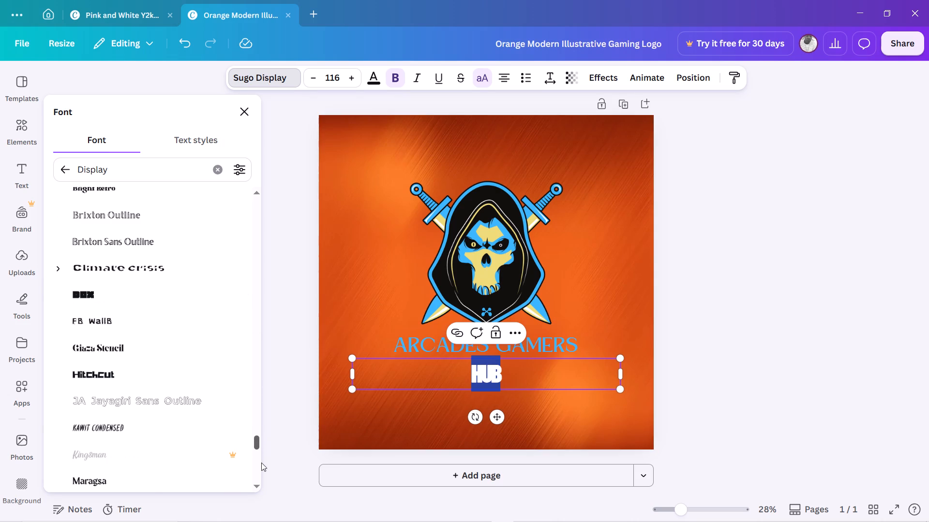
{"action": "left_click_drag", "start_coordinate": [261, 463], "coordinate": [264, 471]}
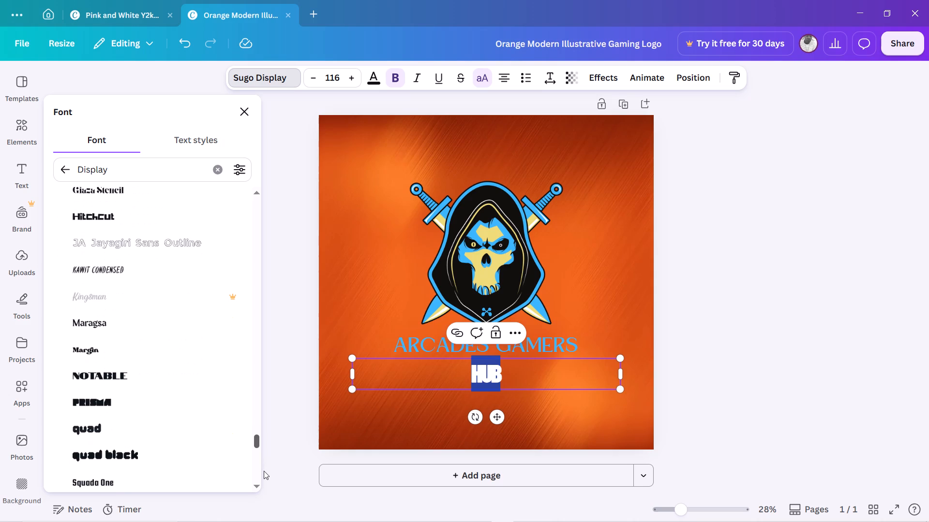
{"action": "left_click_drag", "start_coordinate": [264, 471], "coordinate": [265, 477]}
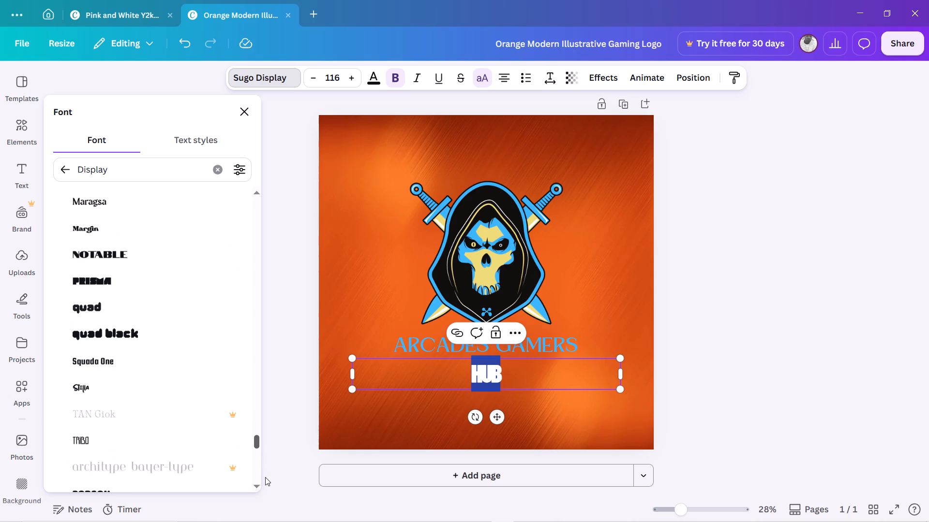
{"action": "left_click_drag", "start_coordinate": [265, 477], "coordinate": [266, 483]}
{"action": "left_click", "coordinate": [103, 356]}
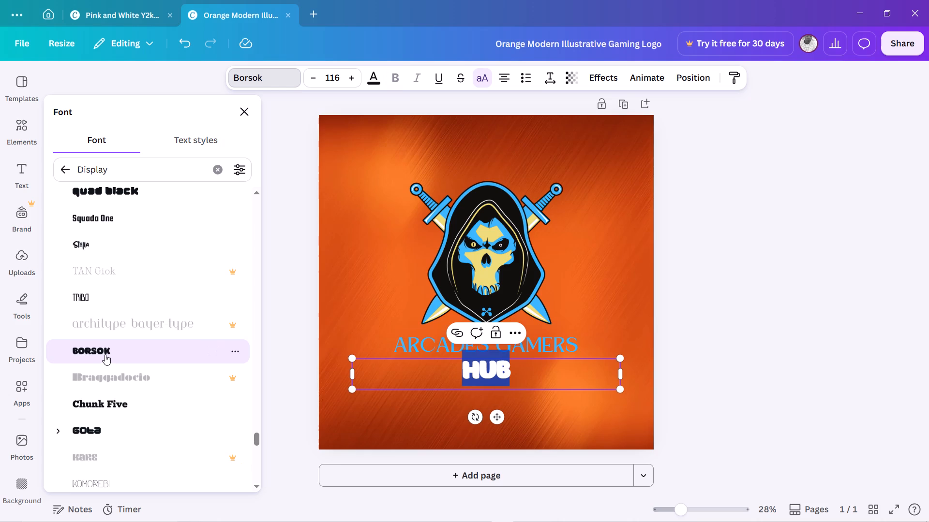
{"action": "left_click", "coordinate": [538, 408]}
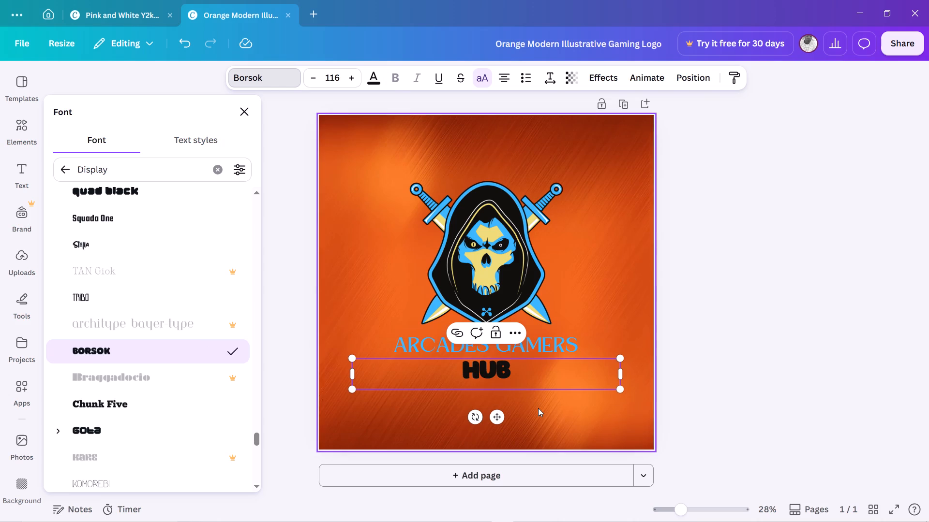
{"action": "left_click", "coordinate": [600, 298]}
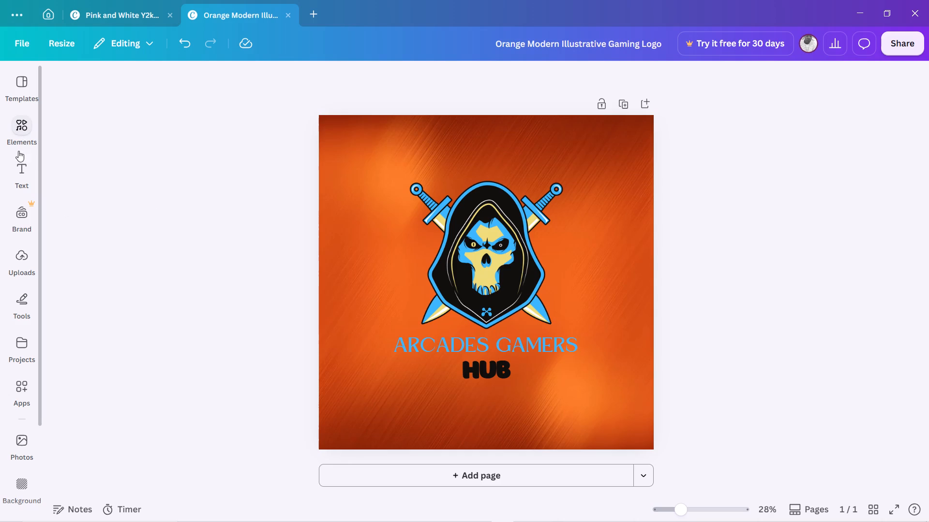
Add the grey and red "Happy birthday!" font combination to the logo from the text font combinations.
{"action": "left_click", "coordinate": [25, 163]}
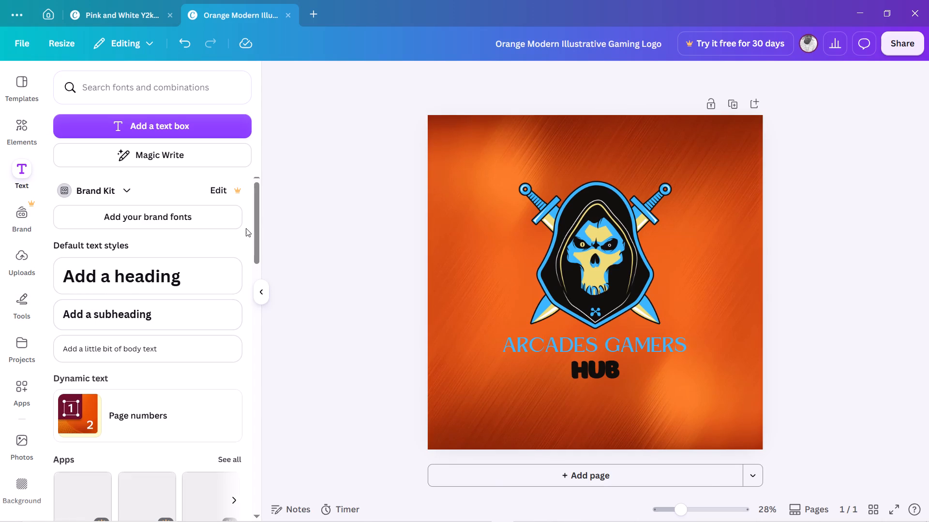
{"action": "left_click_drag", "start_coordinate": [254, 217], "coordinate": [259, 228]}
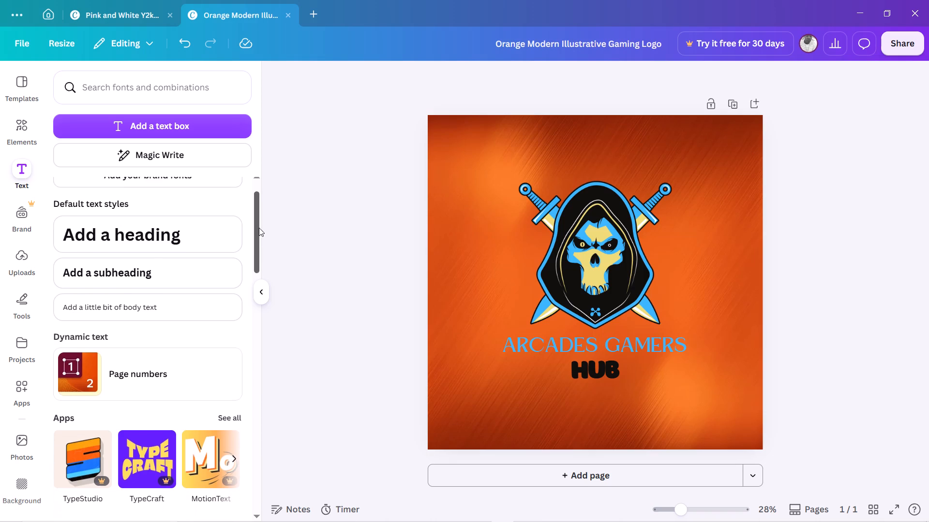
{"action": "left_click_drag", "start_coordinate": [259, 228], "coordinate": [253, 260]}
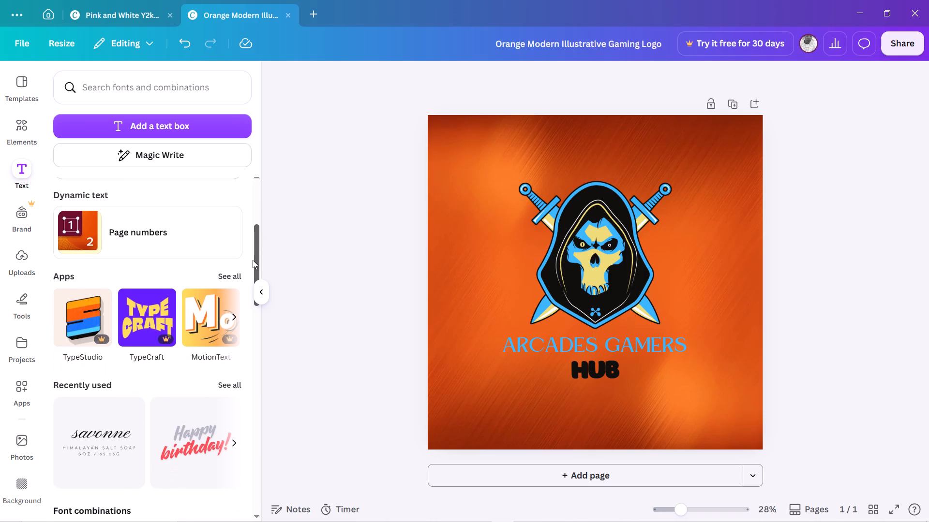
{"action": "left_click_drag", "start_coordinate": [253, 260], "coordinate": [253, 261]}
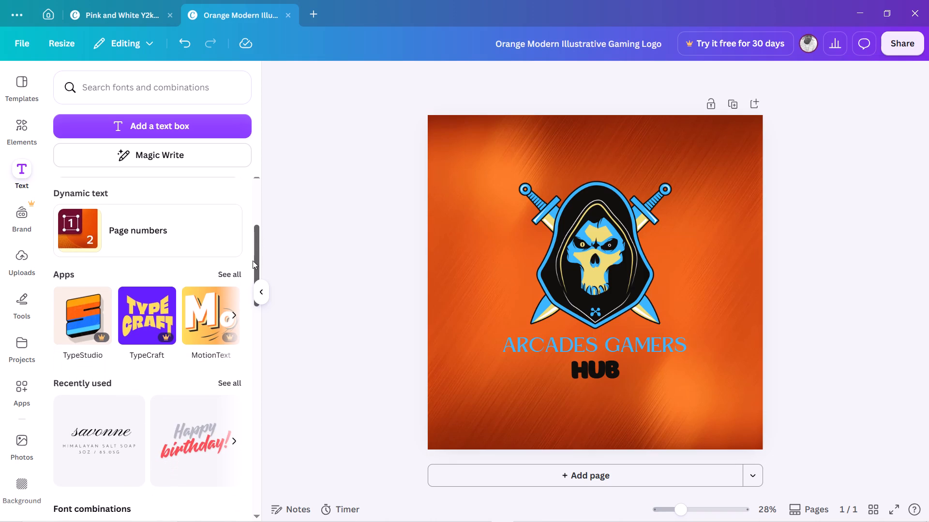
{"action": "left_click_drag", "start_coordinate": [253, 261], "coordinate": [253, 261]}
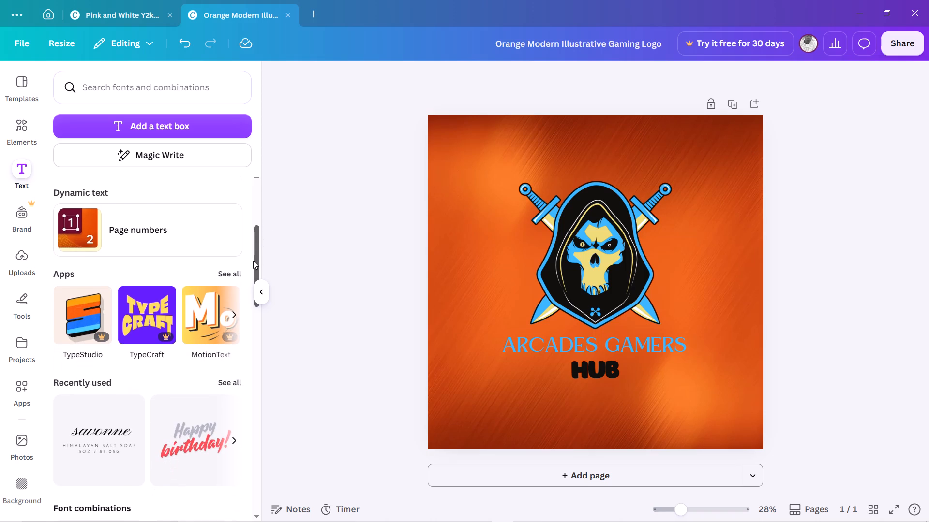
{"action": "left_click_drag", "start_coordinate": [253, 261], "coordinate": [254, 261]}
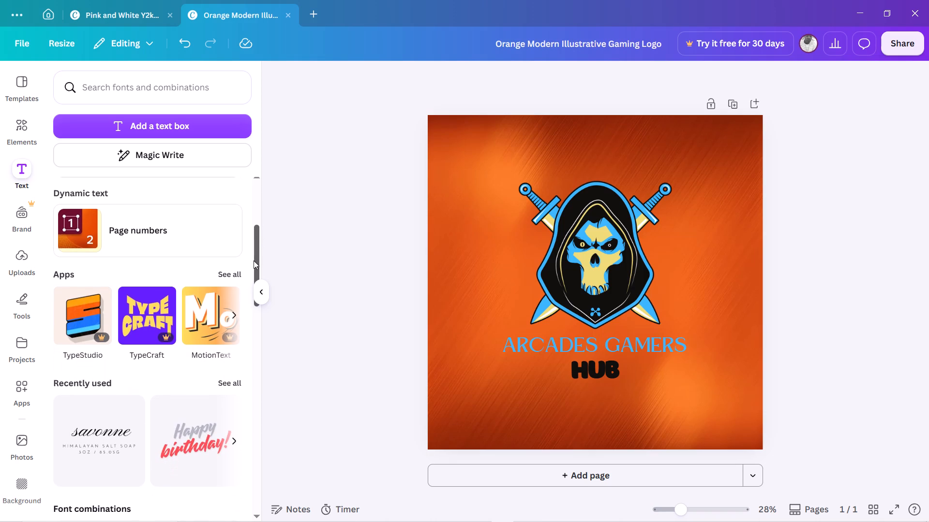
{"action": "left_click_drag", "start_coordinate": [254, 261], "coordinate": [261, 266]}
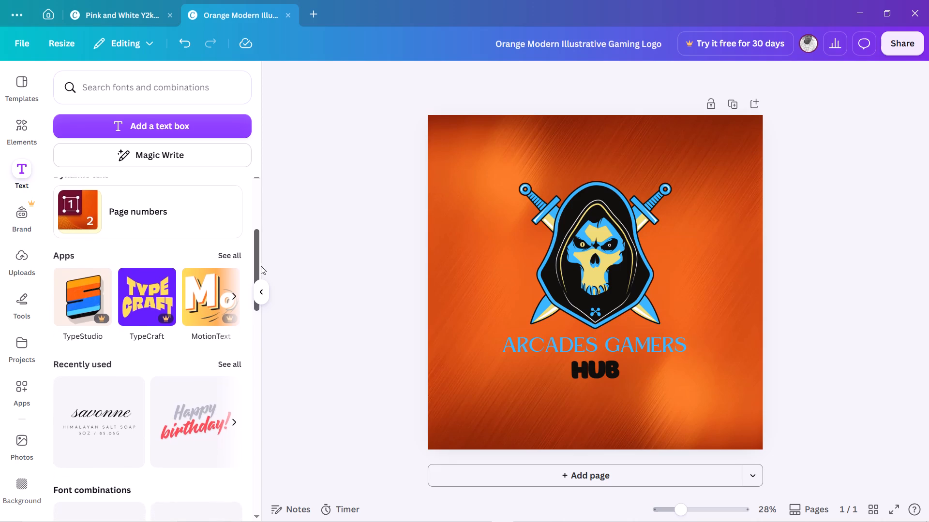
{"action": "left_click_drag", "start_coordinate": [261, 266], "coordinate": [271, 291]}
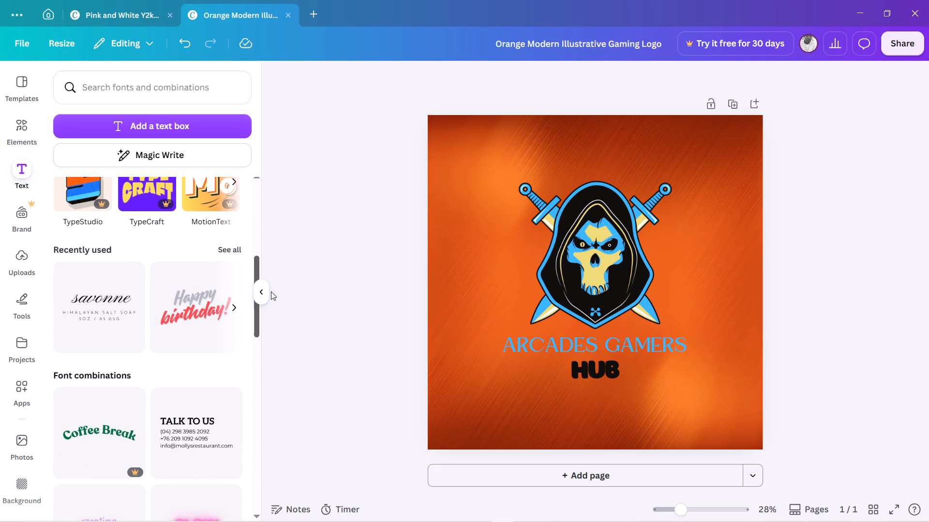
{"action": "left_click_drag", "start_coordinate": [271, 291], "coordinate": [268, 312]}
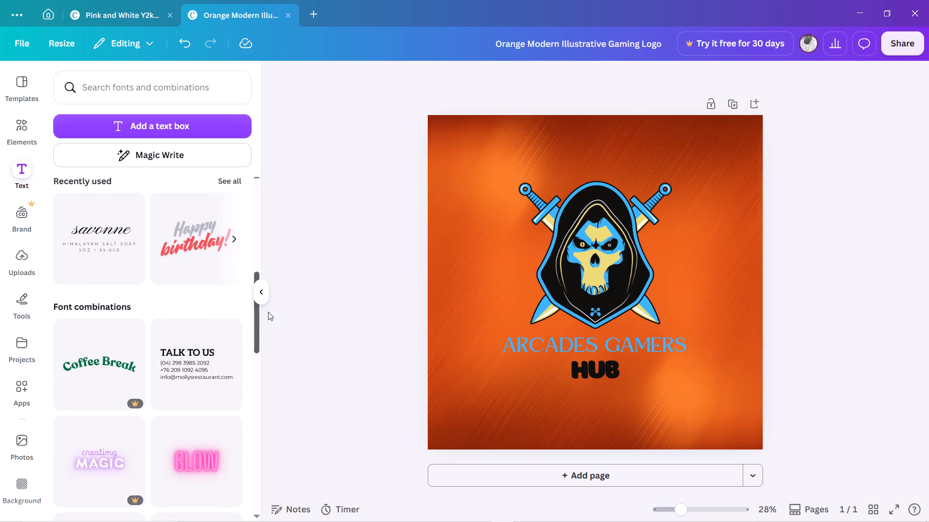
{"action": "left_click_drag", "start_coordinate": [268, 312], "coordinate": [270, 317]}
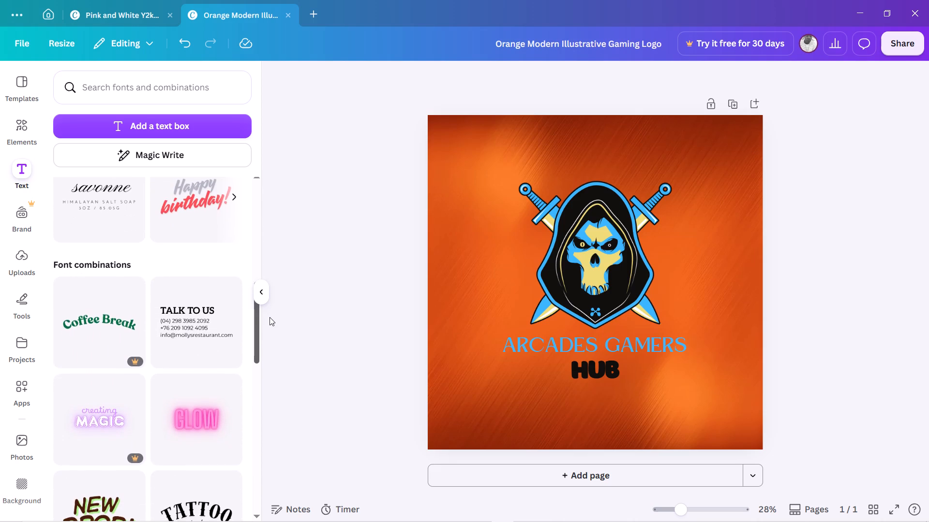
{"action": "left_click_drag", "start_coordinate": [270, 317], "coordinate": [273, 327]}
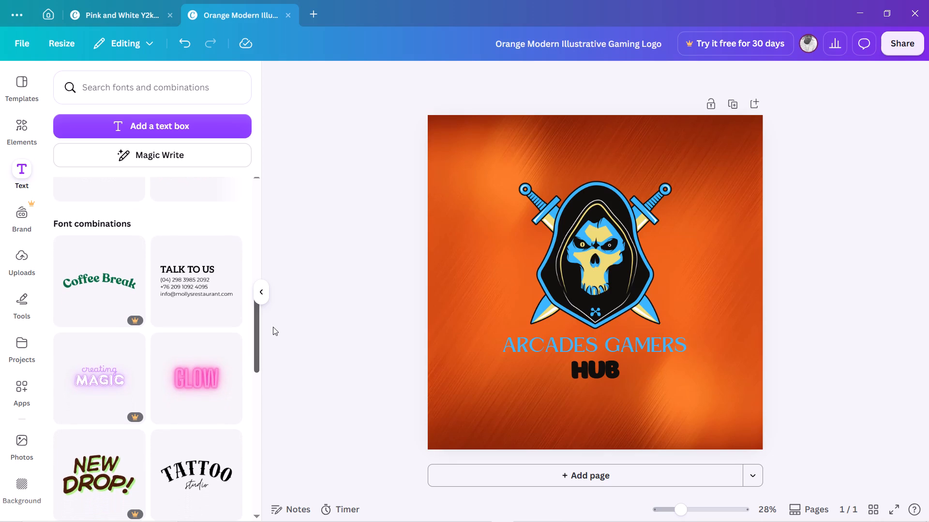
{"action": "left_click_drag", "start_coordinate": [273, 327], "coordinate": [248, 377]}
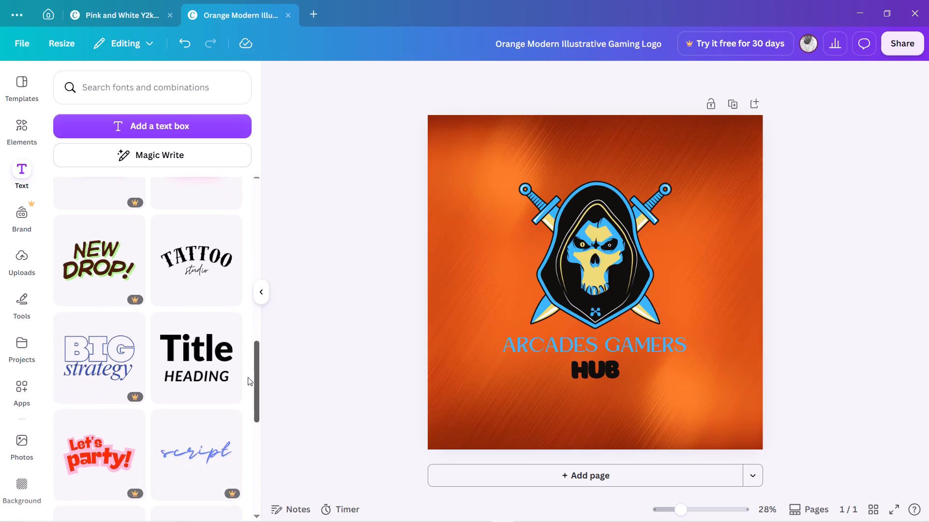
{"action": "left_click_drag", "start_coordinate": [248, 377], "coordinate": [235, 425]}
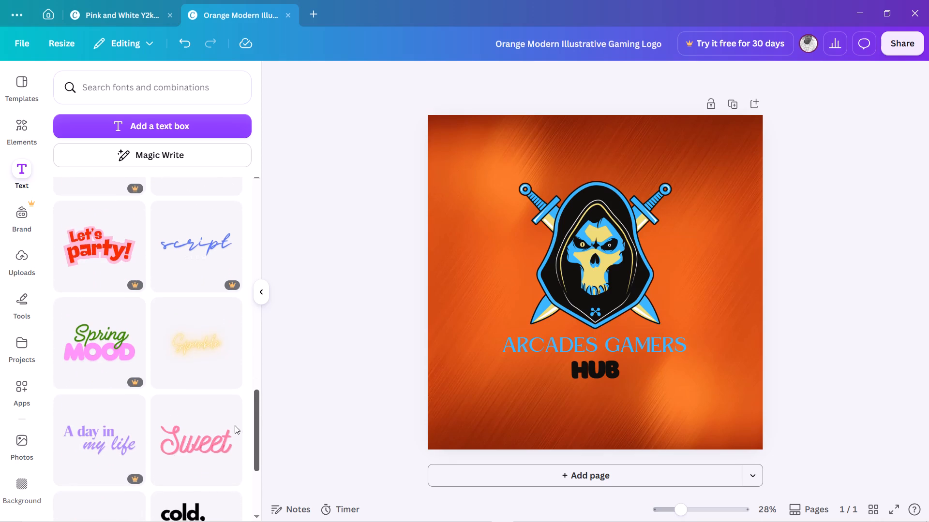
{"action": "left_click_drag", "start_coordinate": [235, 425], "coordinate": [246, 449]}
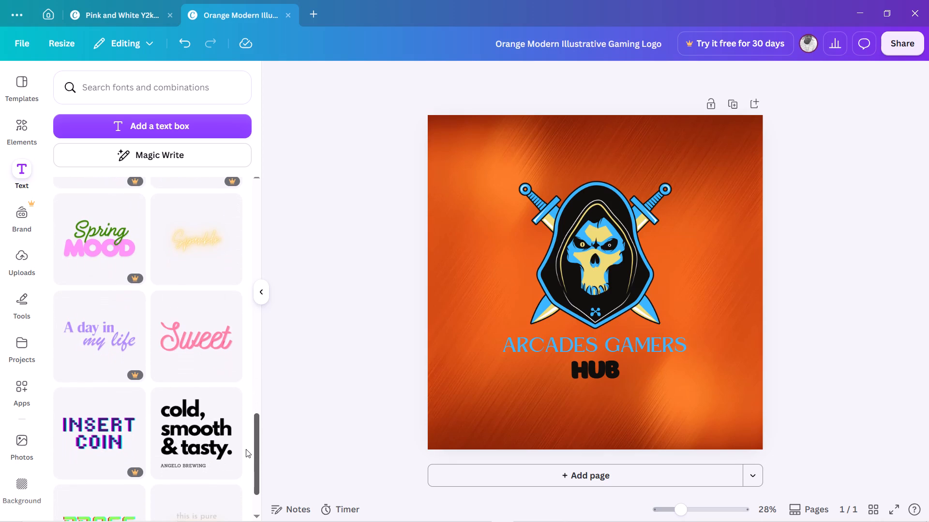
{"action": "left_click_drag", "start_coordinate": [246, 449], "coordinate": [250, 463]}
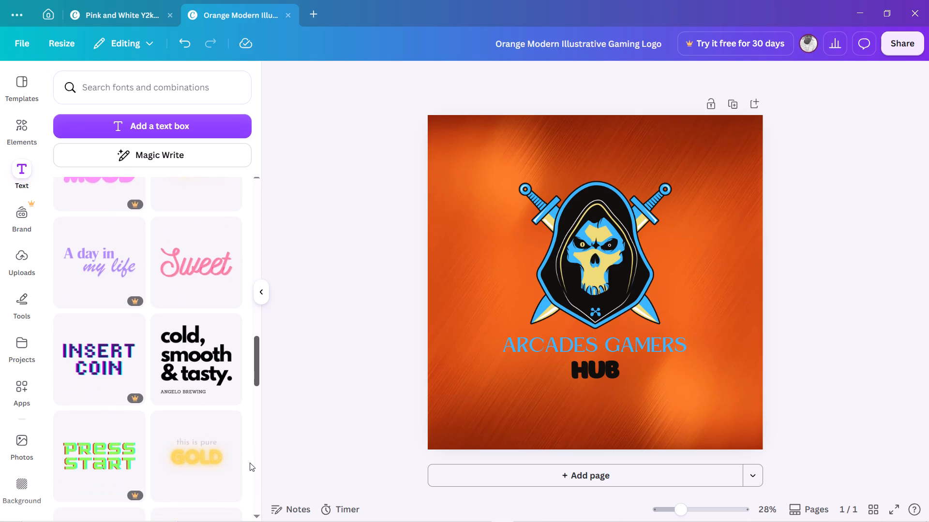
{"action": "left_click_drag", "start_coordinate": [250, 463], "coordinate": [266, 509]}
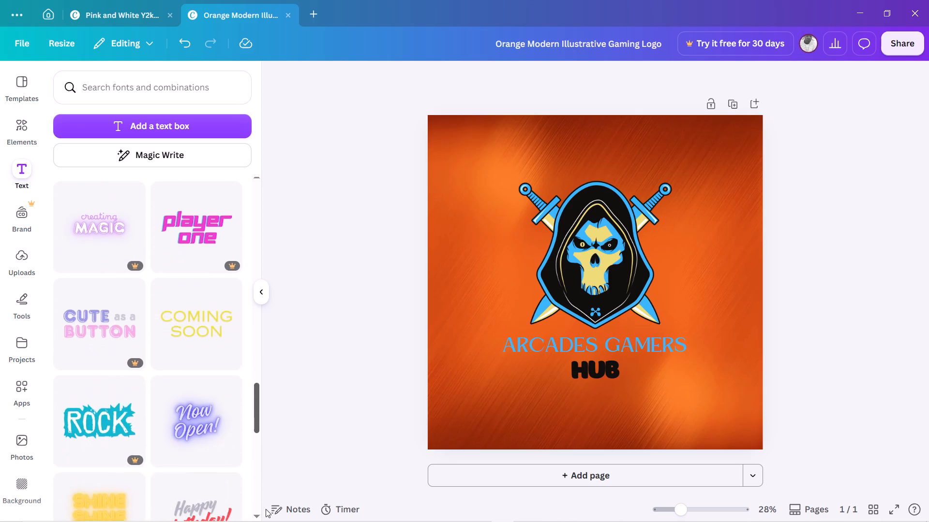
{"action": "left_click_drag", "start_coordinate": [266, 509], "coordinate": [270, 521]}
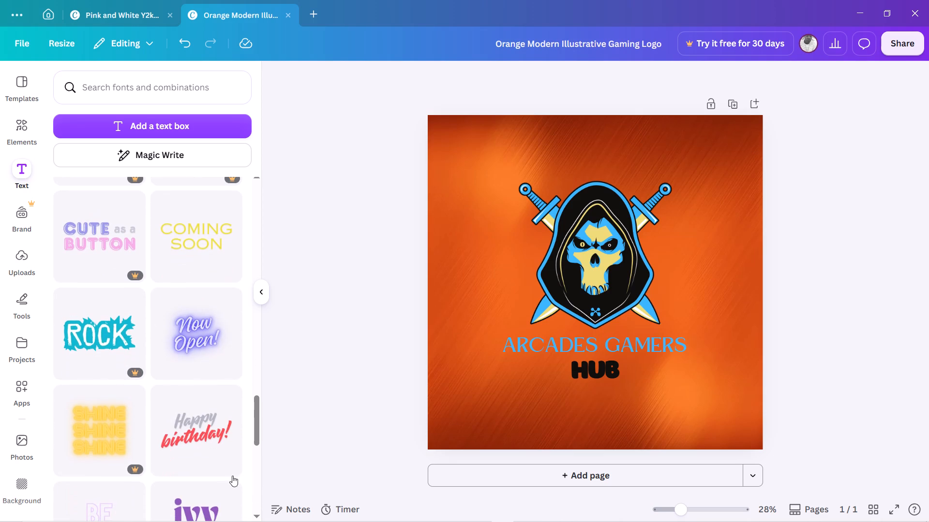
{"action": "left_click", "coordinate": [206, 430]}
Move the "Happy birthday!" text group to the lower part of the page and enlarge it slightly to about 1,620 wide.
{"action": "left_click_drag", "start_coordinate": [587, 290], "coordinate": [584, 406]}
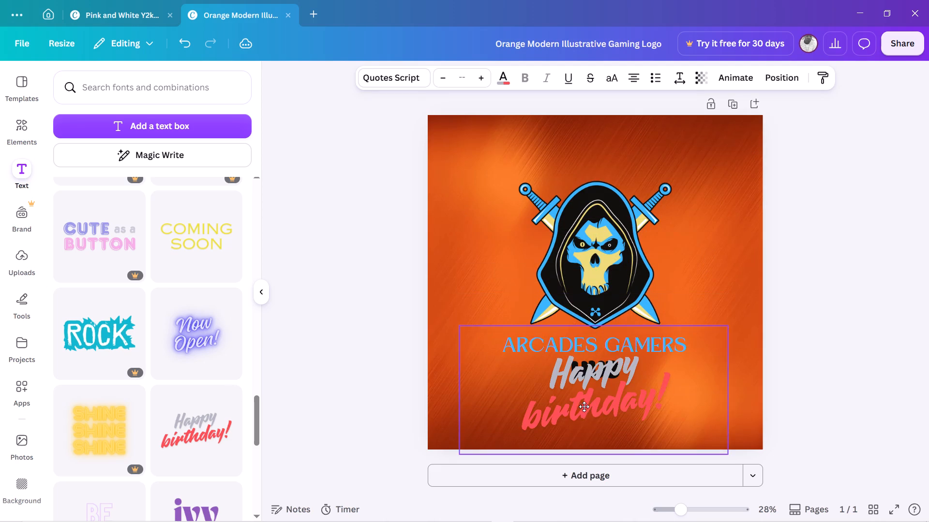
{"action": "left_click_drag", "start_coordinate": [584, 406], "coordinate": [578, 415]}
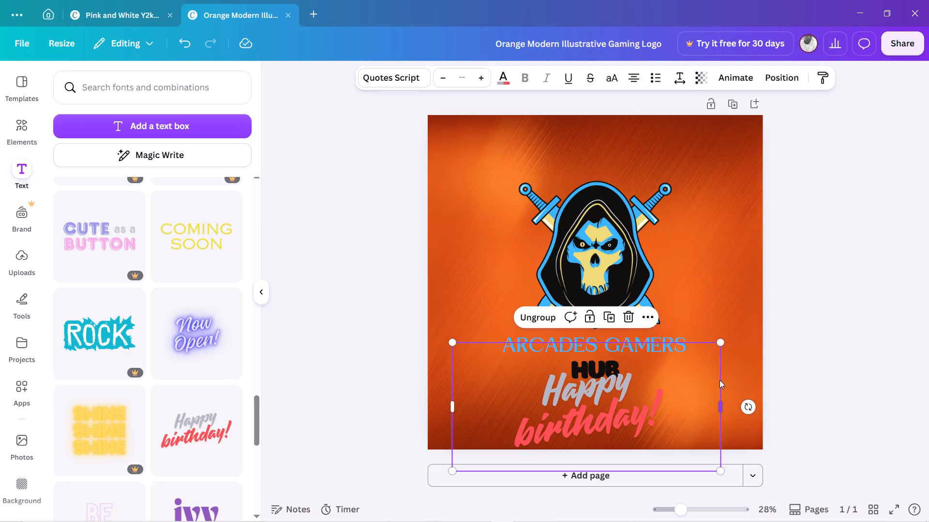
{"action": "left_click_drag", "start_coordinate": [719, 343], "coordinate": [729, 353]}
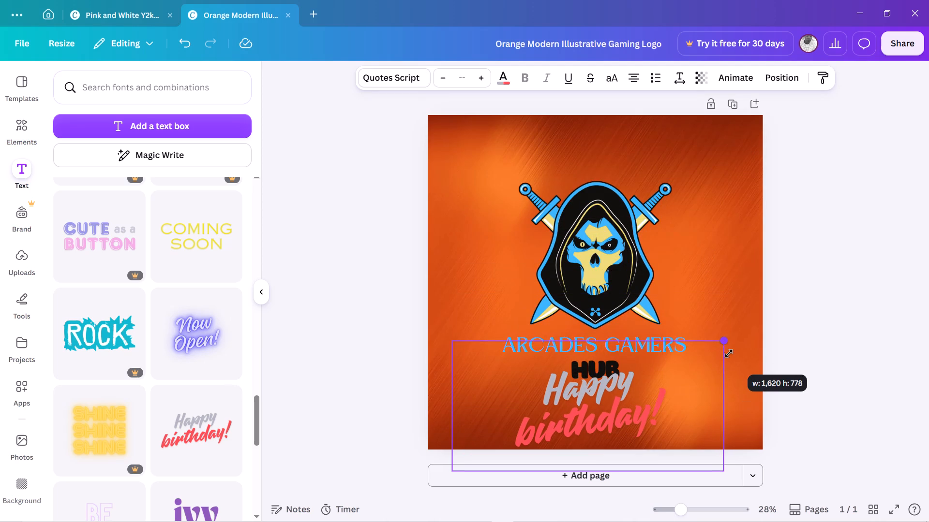
{"action": "left_click_drag", "start_coordinate": [729, 353], "coordinate": [730, 357]}
{"action": "left_click_drag", "start_coordinate": [600, 388], "coordinate": [601, 389]}
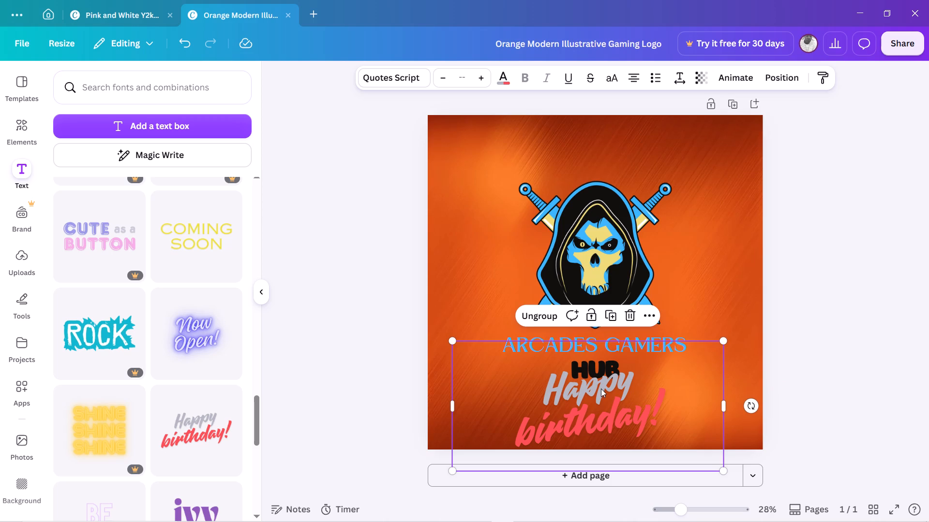
{"action": "left_click_drag", "start_coordinate": [601, 389], "coordinate": [602, 396]}
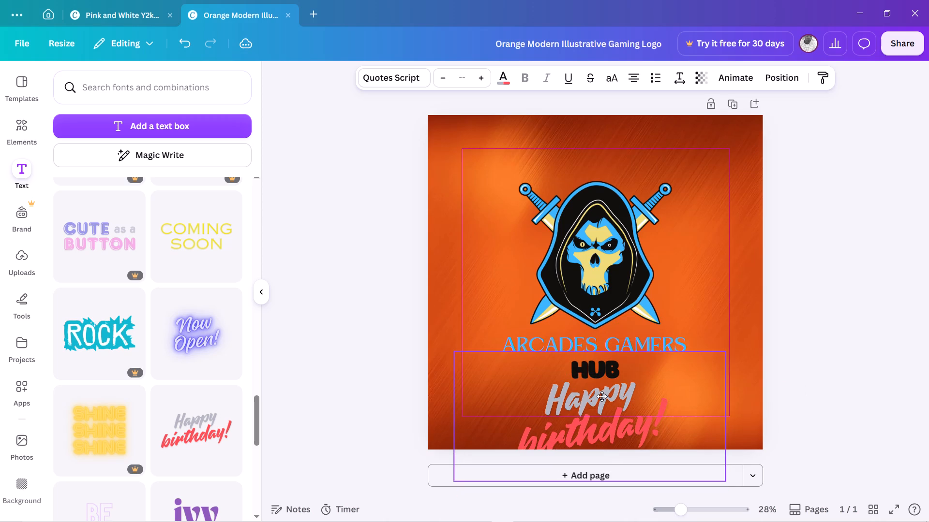
{"action": "left_click_drag", "start_coordinate": [602, 396], "coordinate": [596, 388]}
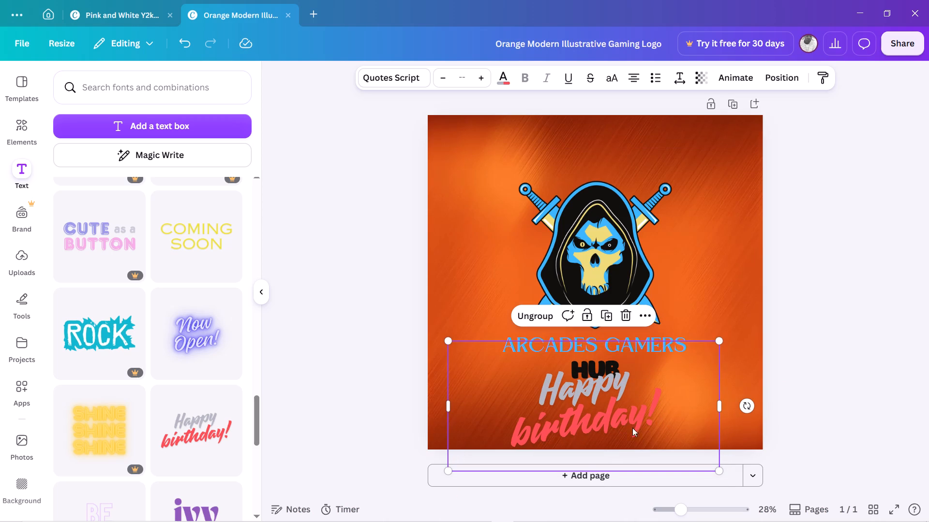
Delete the red word "birthday!" from the text group.
{"action": "left_click", "coordinate": [664, 400]}
{"action": "left_click", "coordinate": [663, 401]}
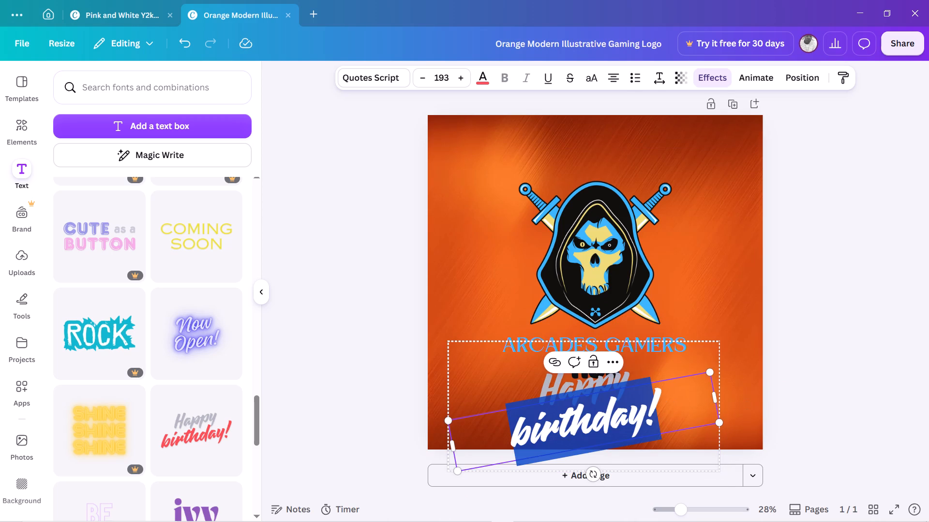
{"action": "key", "text": "BackSpace"}
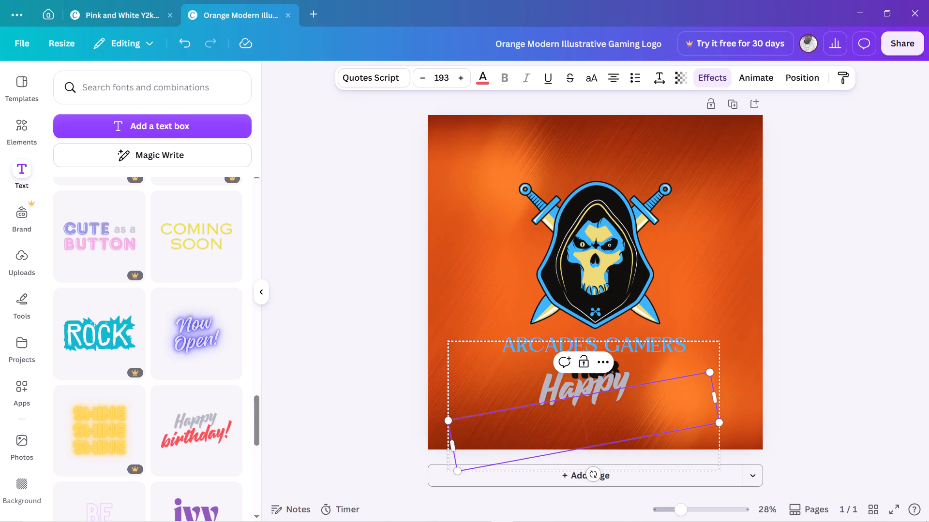
Shrink the grey "Happy" text to font size 120.
{"action": "left_click", "coordinate": [571, 389]}
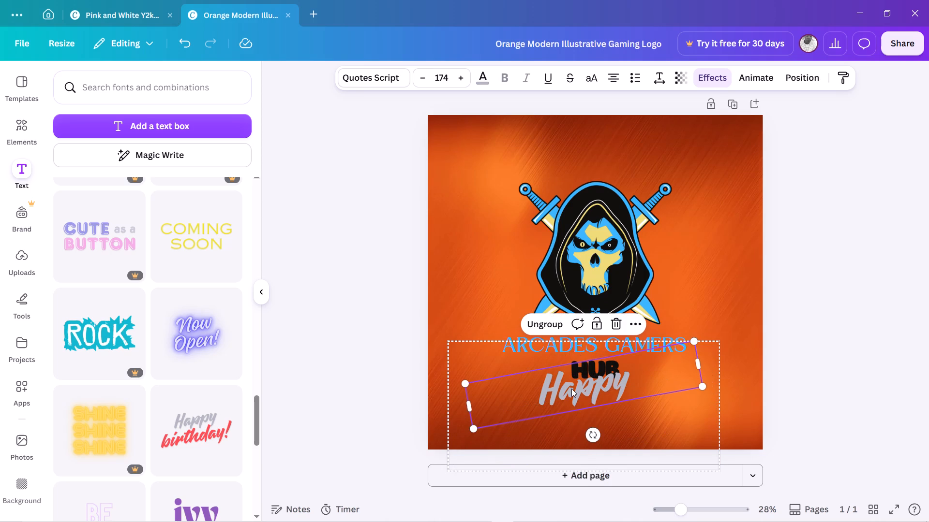
{"action": "left_click_drag", "start_coordinate": [702, 384], "coordinate": [671, 443]}
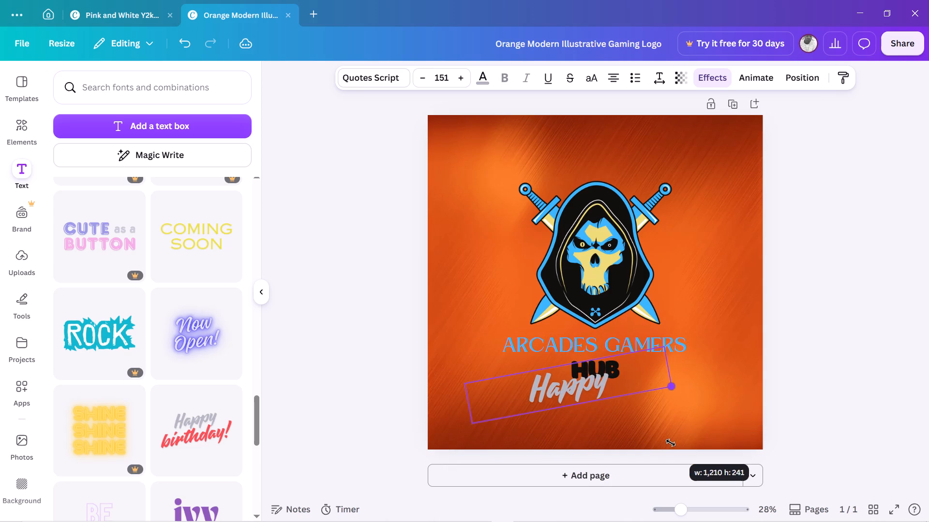
{"action": "left_click_drag", "start_coordinate": [671, 443], "coordinate": [628, 402]}
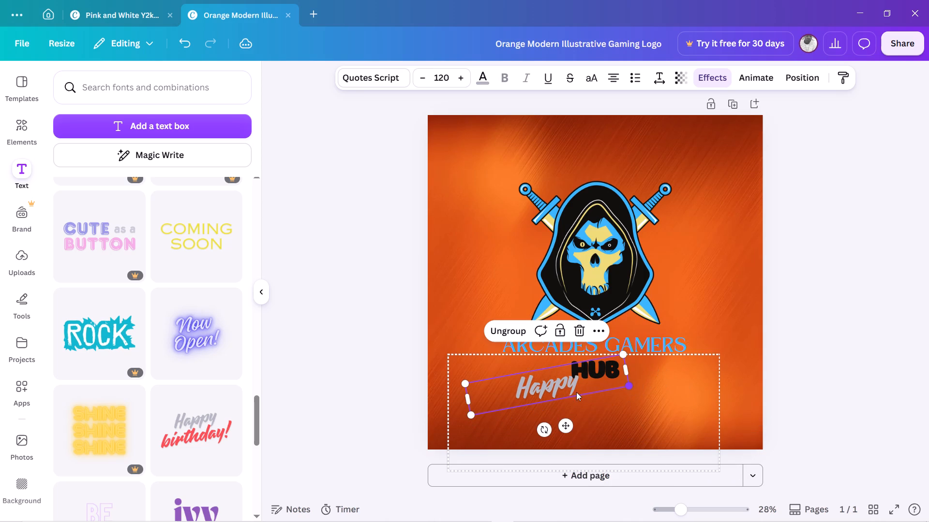
Reduce the tilt of the grey "Happy" text and move it down below the word "HUB".
{"action": "left_click_drag", "start_coordinate": [539, 431], "coordinate": [531, 427]}
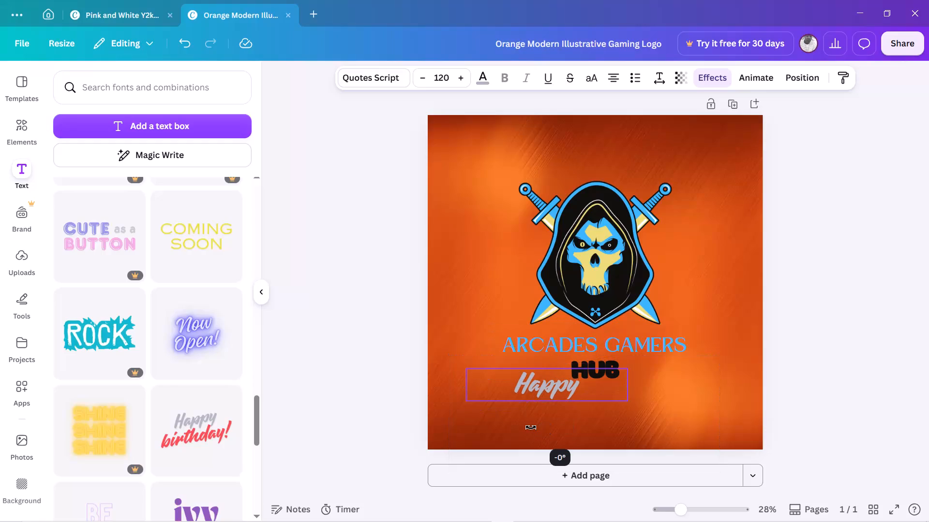
{"action": "left_click_drag", "start_coordinate": [531, 427], "coordinate": [534, 427]}
{"action": "left_click_drag", "start_coordinate": [562, 421], "coordinate": [566, 423]}
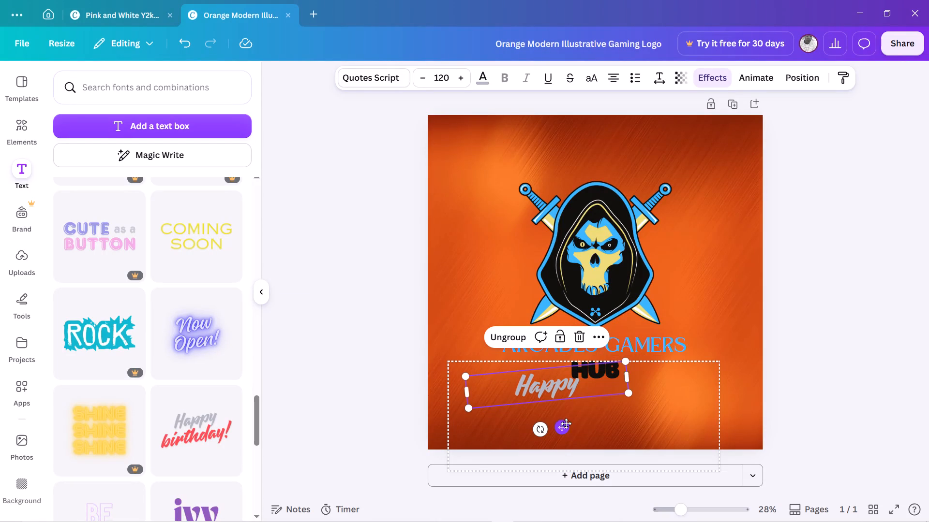
{"action": "left_click_drag", "start_coordinate": [566, 423], "coordinate": [594, 455]}
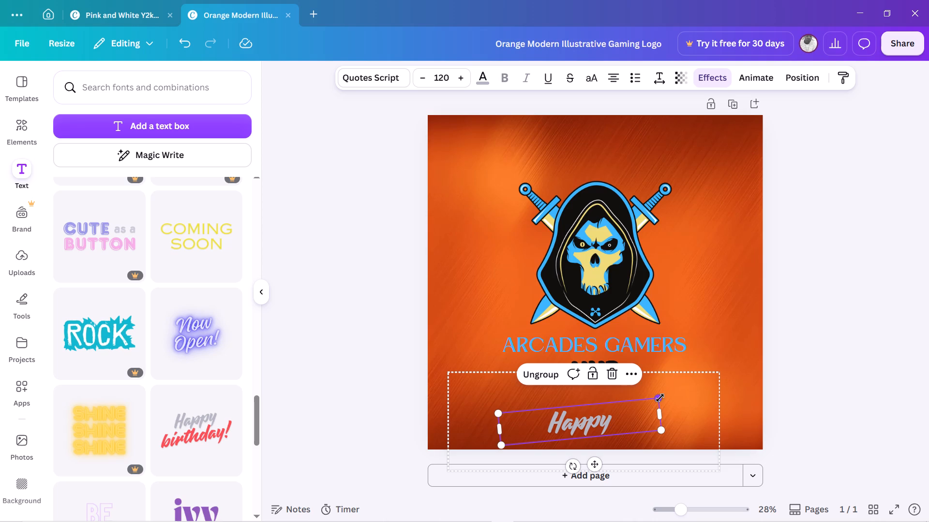
Enlarge the "Happy" text slightly to font size 122 and rotate it closer to level.
{"action": "left_click", "coordinate": [660, 398]}
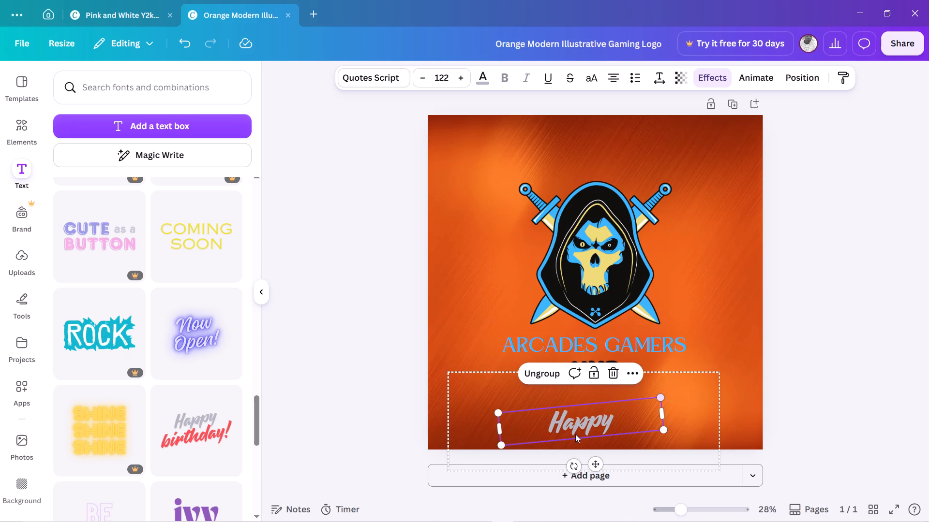
{"action": "left_click", "coordinate": [570, 467]}
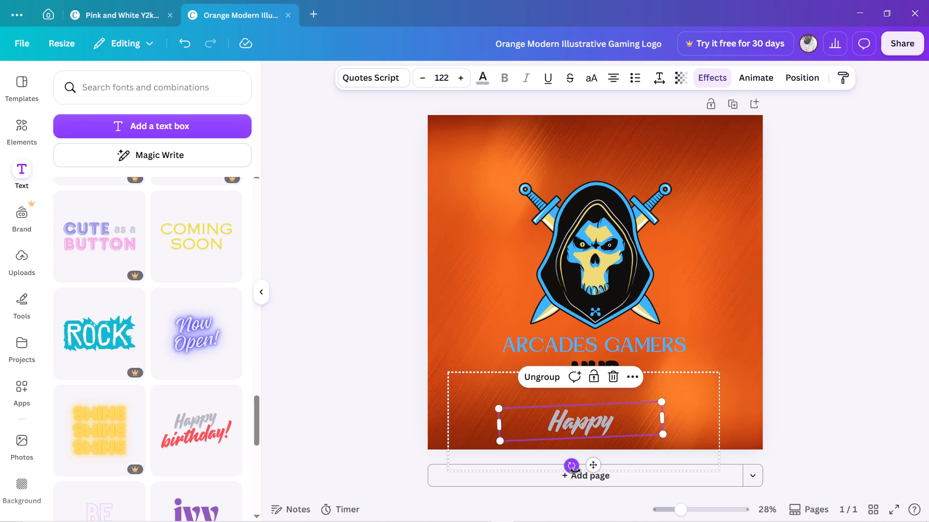
Centre the "Happy" text beneath "HUB" and bring it slightly closer to that word.
{"action": "left_click_drag", "start_coordinate": [596, 465], "coordinate": [602, 459]}
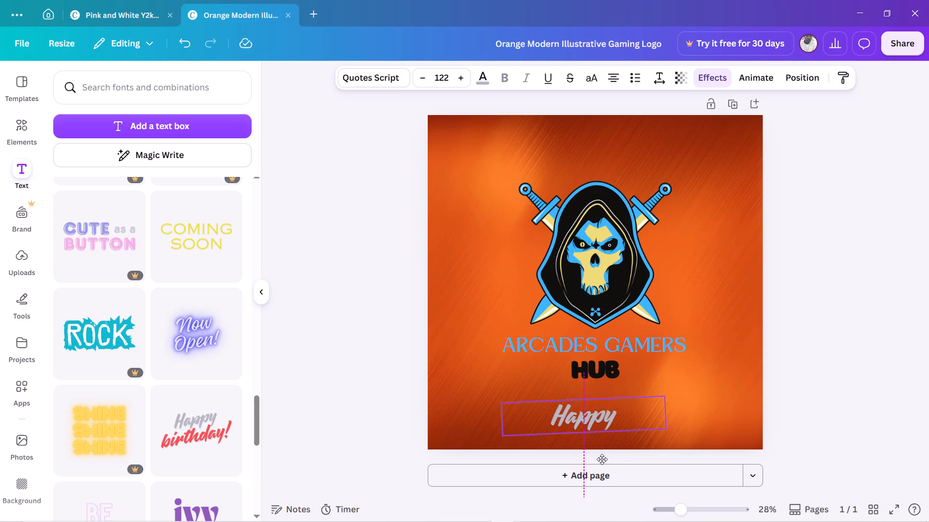
{"action": "left_click_drag", "start_coordinate": [602, 459], "coordinate": [608, 454]}
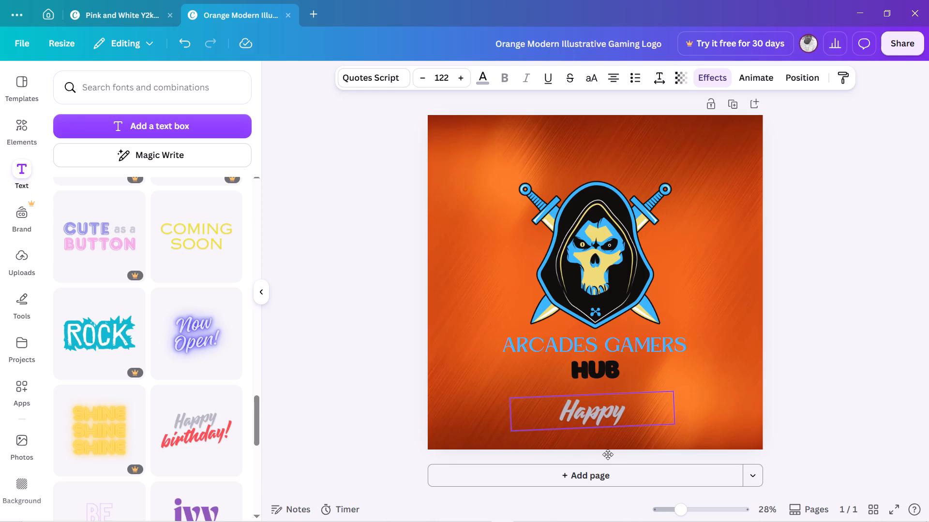
{"action": "left_click_drag", "start_coordinate": [608, 454], "coordinate": [608, 451]}
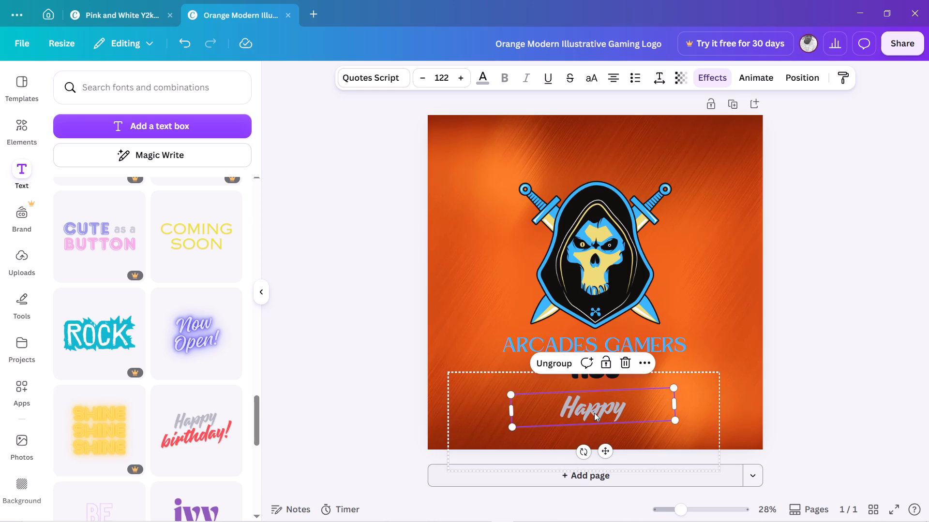
Try to open the grey "Happy" text inside its group for editing.
{"action": "double_click", "coordinate": [593, 407]}
{"action": "double_click", "coordinate": [593, 407]}
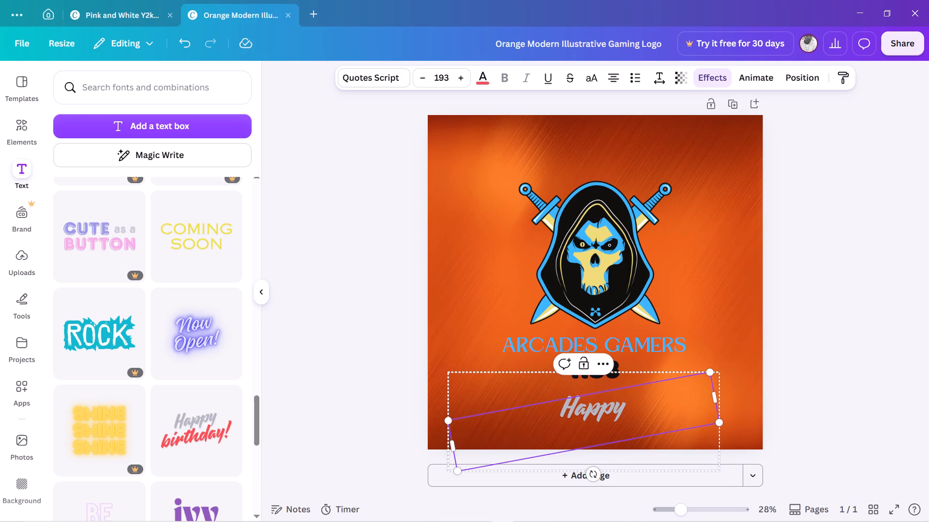
{"action": "triple_click", "coordinate": [593, 407]}
{"action": "left_click", "coordinate": [593, 407]}
{"action": "triple_click", "coordinate": [629, 409]}
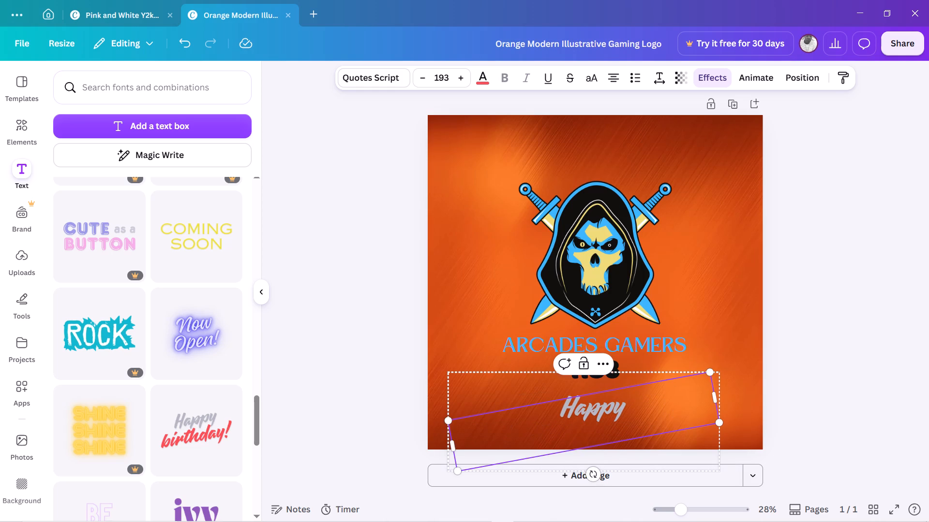
{"action": "double_click", "coordinate": [629, 409]}
{"action": "triple_click", "coordinate": [610, 414]}
{"action": "double_click", "coordinate": [609, 414]}
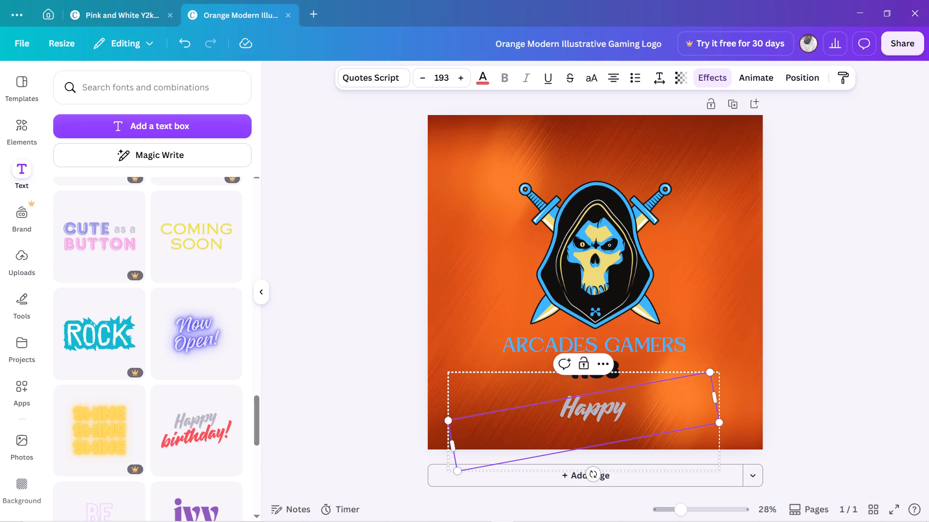
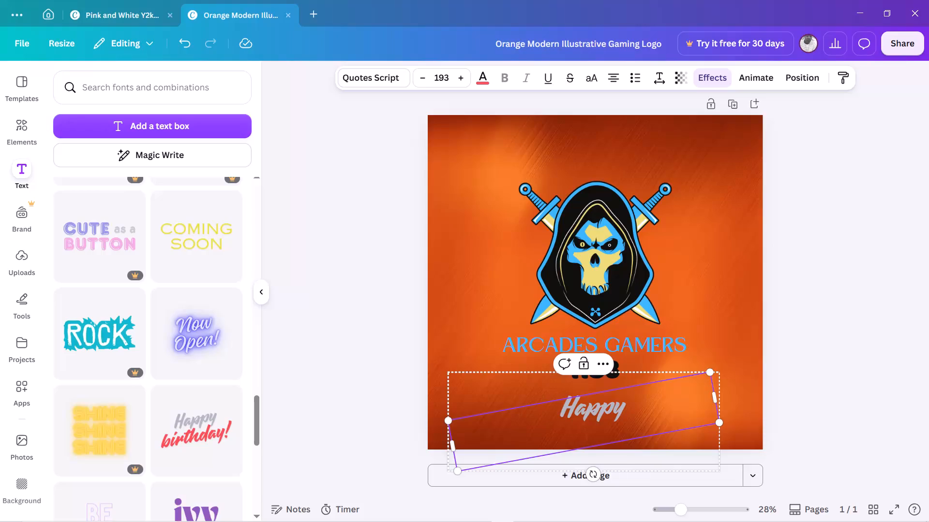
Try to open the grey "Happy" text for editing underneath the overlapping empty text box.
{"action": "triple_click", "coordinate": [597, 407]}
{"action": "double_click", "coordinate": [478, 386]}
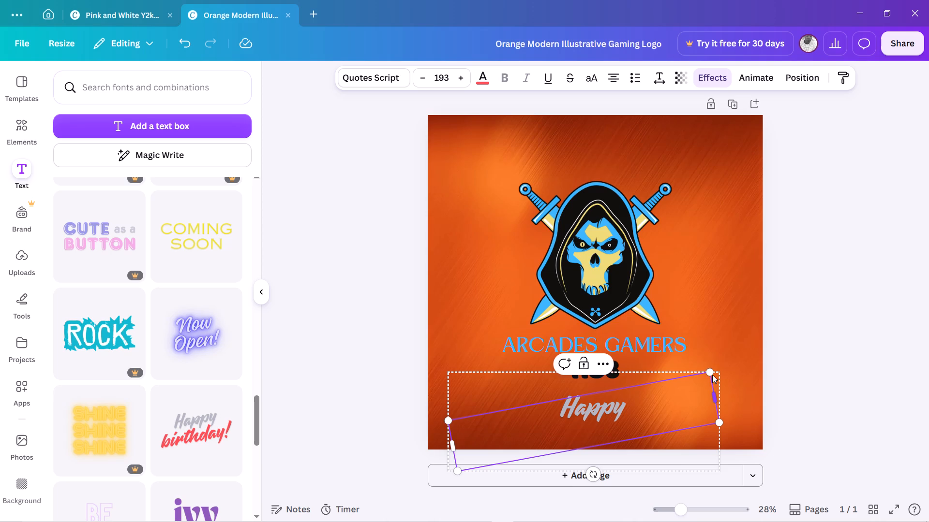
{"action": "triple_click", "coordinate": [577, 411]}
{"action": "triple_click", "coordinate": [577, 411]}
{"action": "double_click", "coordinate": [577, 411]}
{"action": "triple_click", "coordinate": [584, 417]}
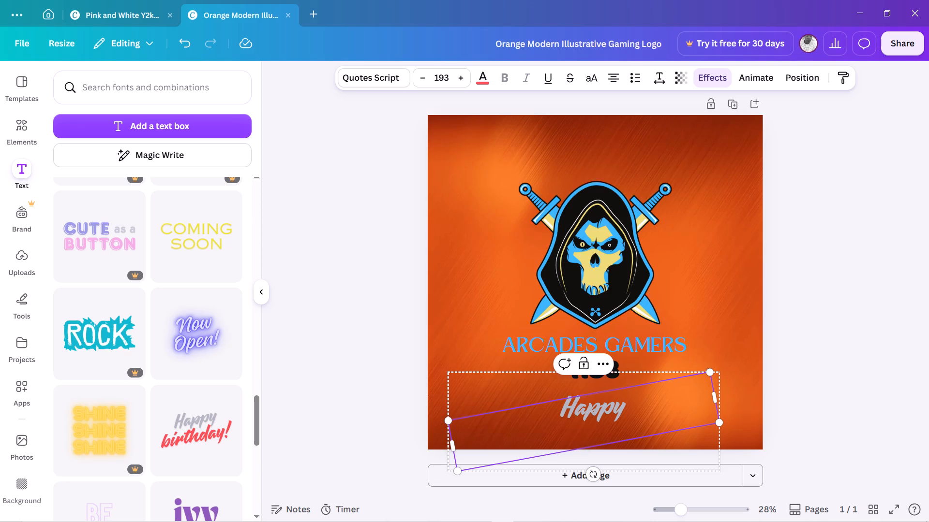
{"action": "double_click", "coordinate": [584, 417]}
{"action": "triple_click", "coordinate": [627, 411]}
Shrink the empty tilted text box overlapping "Happy" slightly, to font size 180.
{"action": "left_click", "coordinate": [719, 423]}
{"action": "left_click_drag", "start_coordinate": [719, 422], "coordinate": [701, 426]}
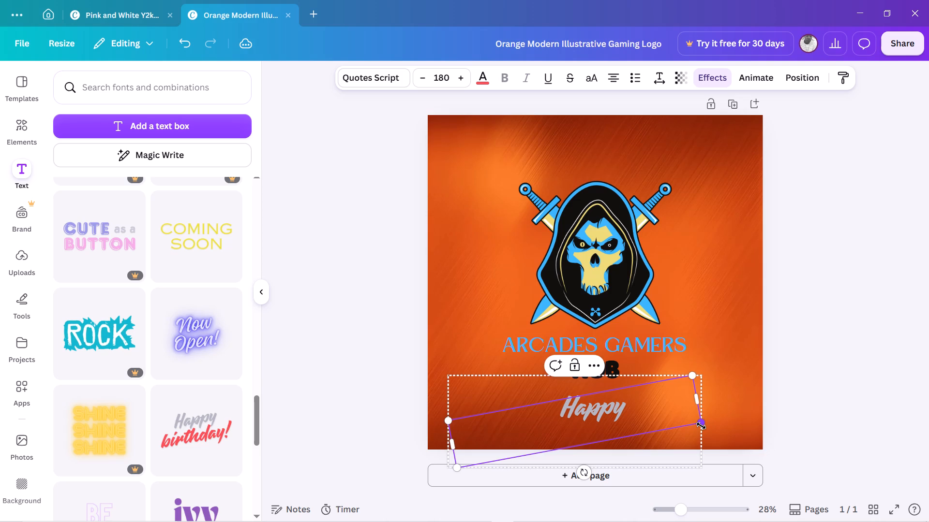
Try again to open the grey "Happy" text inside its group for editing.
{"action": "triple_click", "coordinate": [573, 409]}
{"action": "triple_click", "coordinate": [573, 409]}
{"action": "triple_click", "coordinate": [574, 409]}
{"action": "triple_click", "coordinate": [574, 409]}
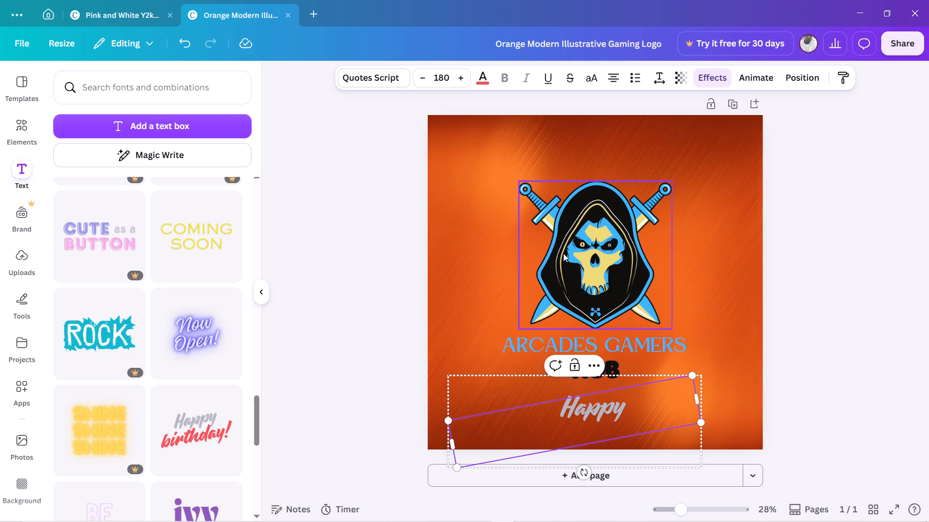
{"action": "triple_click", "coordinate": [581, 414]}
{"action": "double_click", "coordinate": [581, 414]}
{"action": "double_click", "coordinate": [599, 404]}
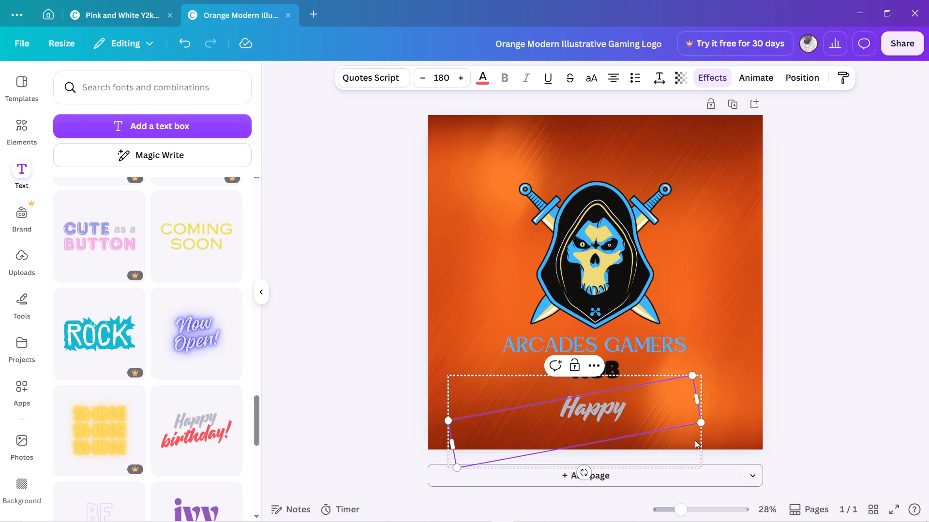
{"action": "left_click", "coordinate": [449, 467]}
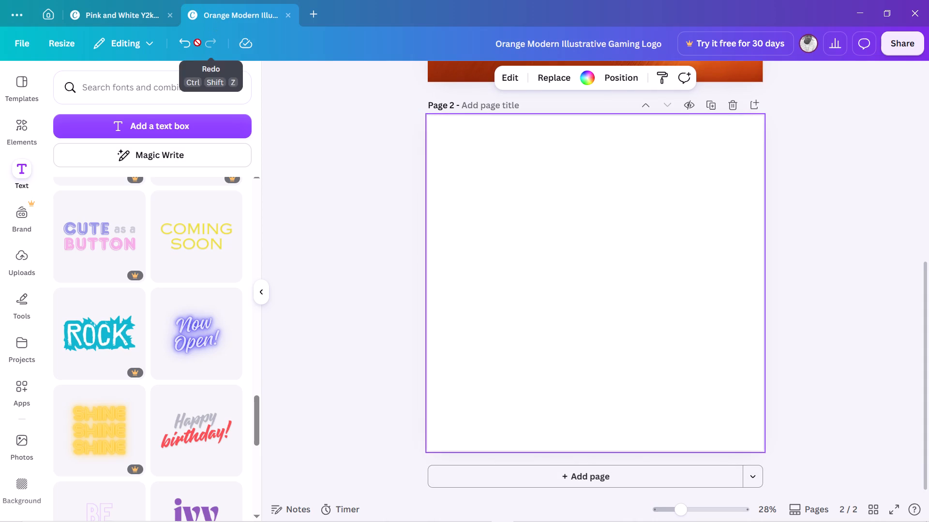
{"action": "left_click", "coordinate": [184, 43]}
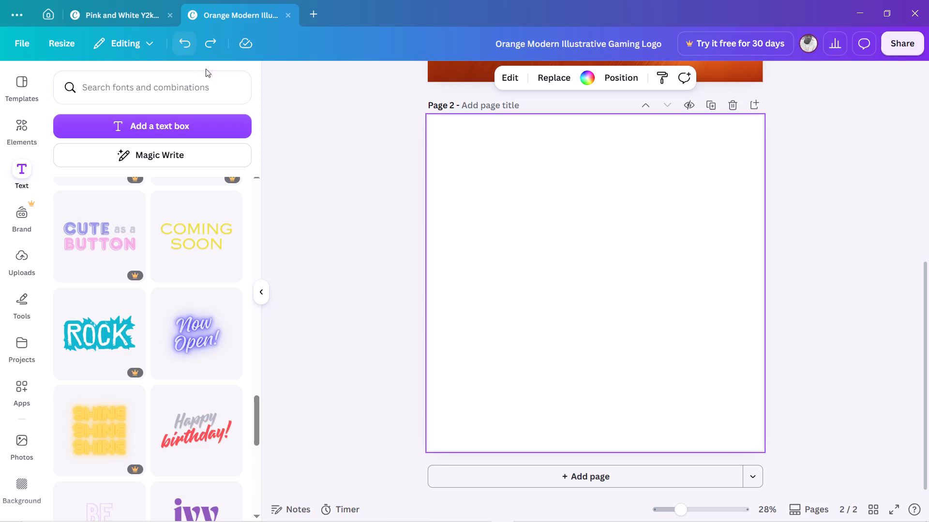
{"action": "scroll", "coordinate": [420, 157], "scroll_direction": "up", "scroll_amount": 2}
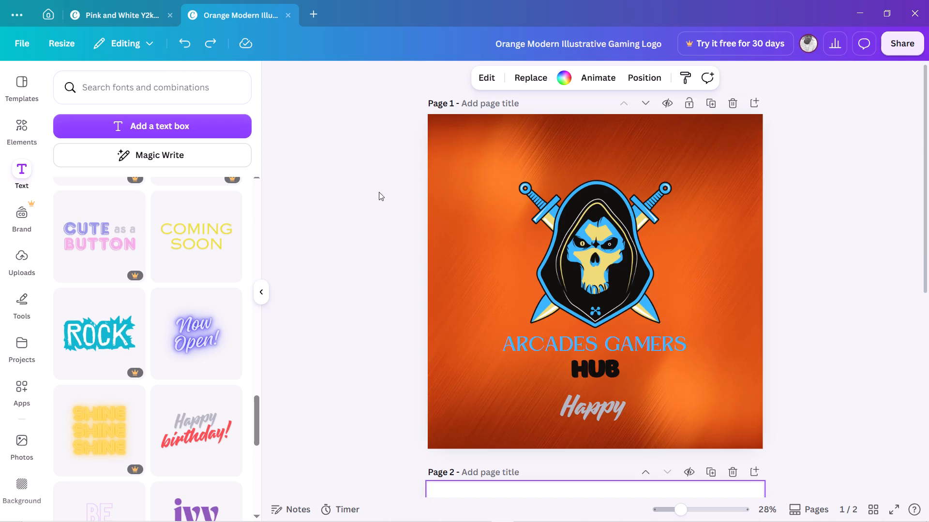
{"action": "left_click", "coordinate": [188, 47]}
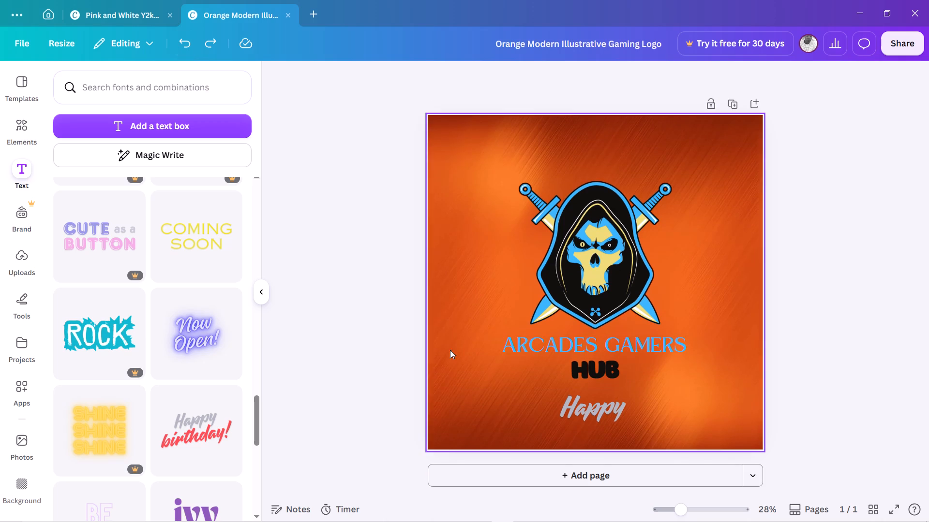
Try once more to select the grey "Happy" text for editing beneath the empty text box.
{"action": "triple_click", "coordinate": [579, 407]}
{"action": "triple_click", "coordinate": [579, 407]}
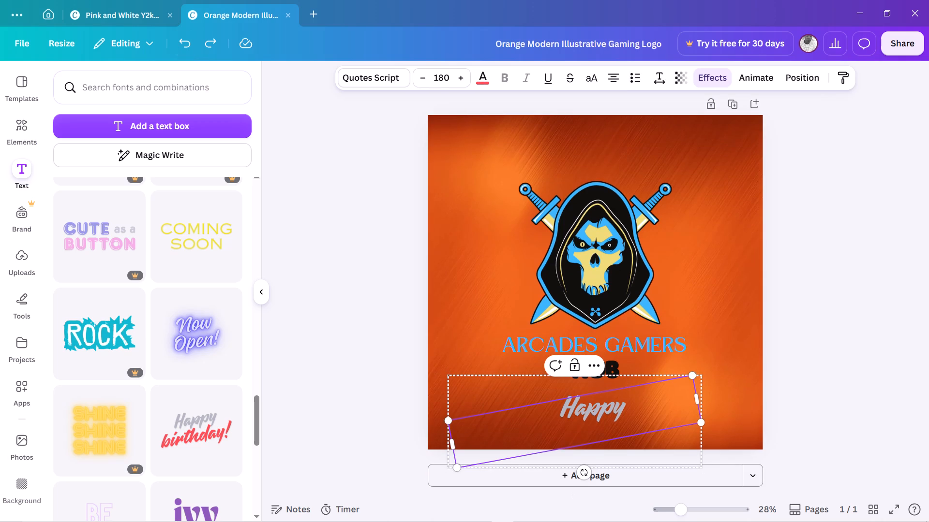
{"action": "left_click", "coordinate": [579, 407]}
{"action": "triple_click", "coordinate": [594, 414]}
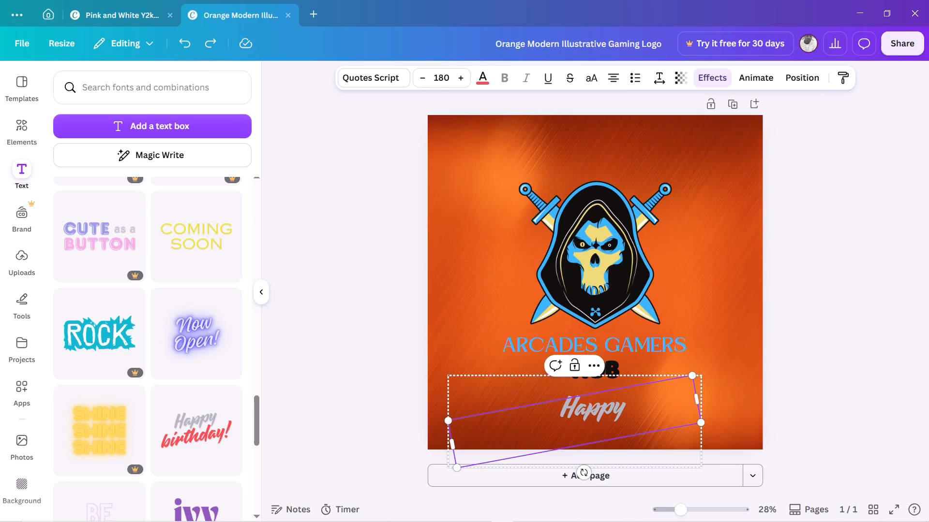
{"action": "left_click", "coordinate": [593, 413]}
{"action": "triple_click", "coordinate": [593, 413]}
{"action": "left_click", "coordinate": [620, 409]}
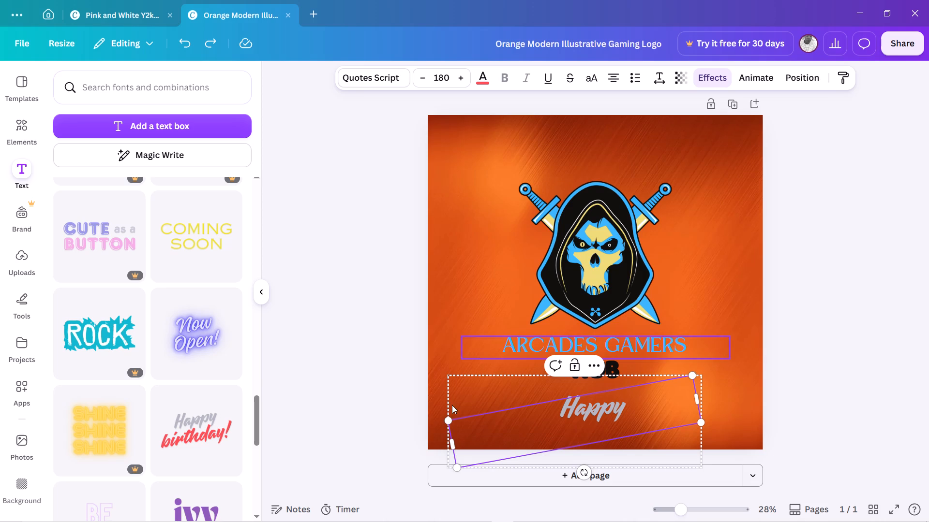
Shrink the empty overlapping text box to font size 36.2 so it clears the word "Happy".
{"action": "left_click_drag", "start_coordinate": [449, 423], "coordinate": [470, 412]}
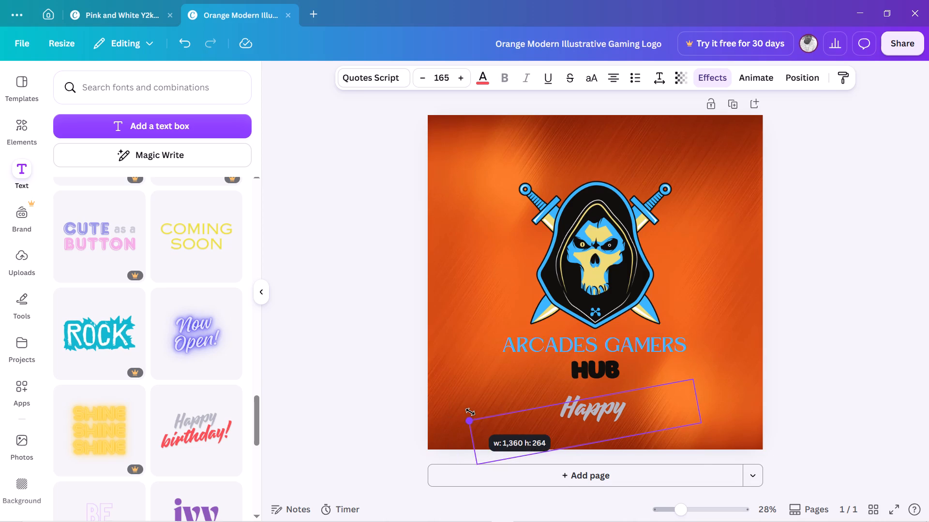
{"action": "left_click_drag", "start_coordinate": [470, 412], "coordinate": [488, 376]}
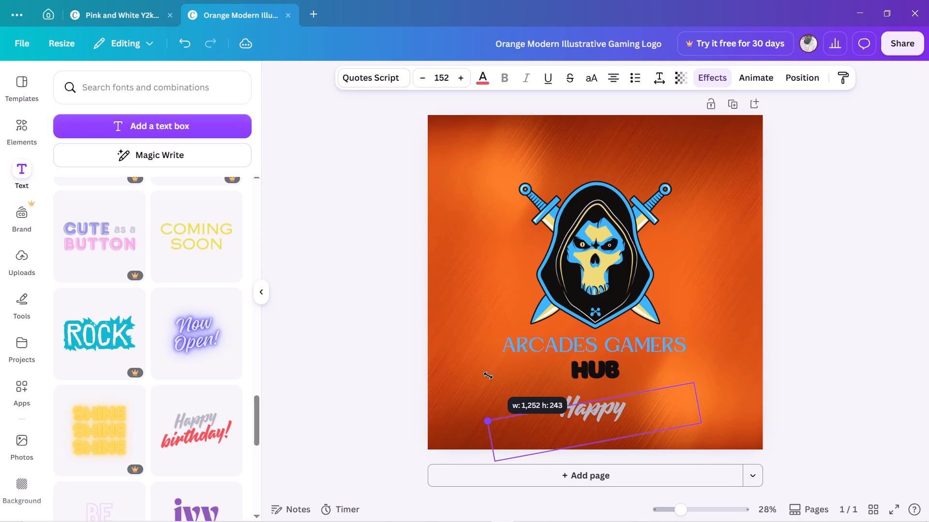
{"action": "left_click_drag", "start_coordinate": [488, 376], "coordinate": [630, 425]}
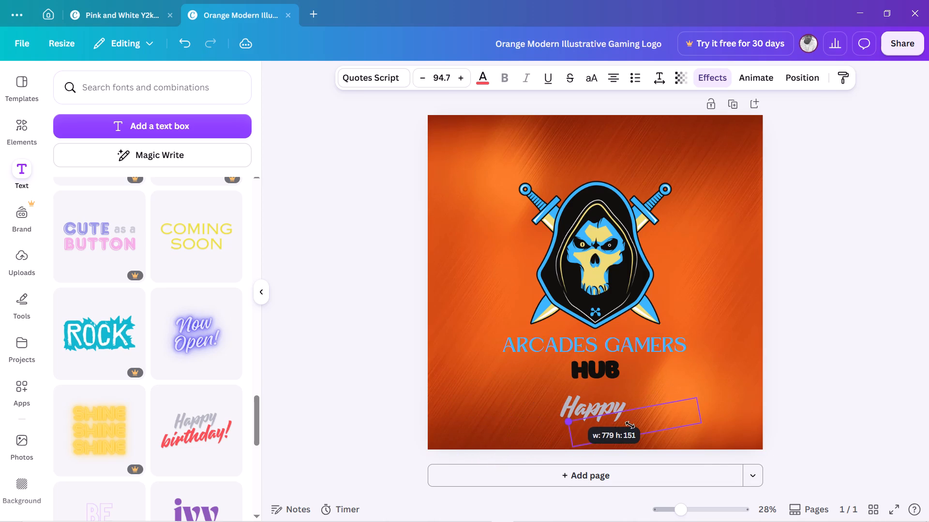
{"action": "left_click_drag", "start_coordinate": [630, 425], "coordinate": [676, 426]}
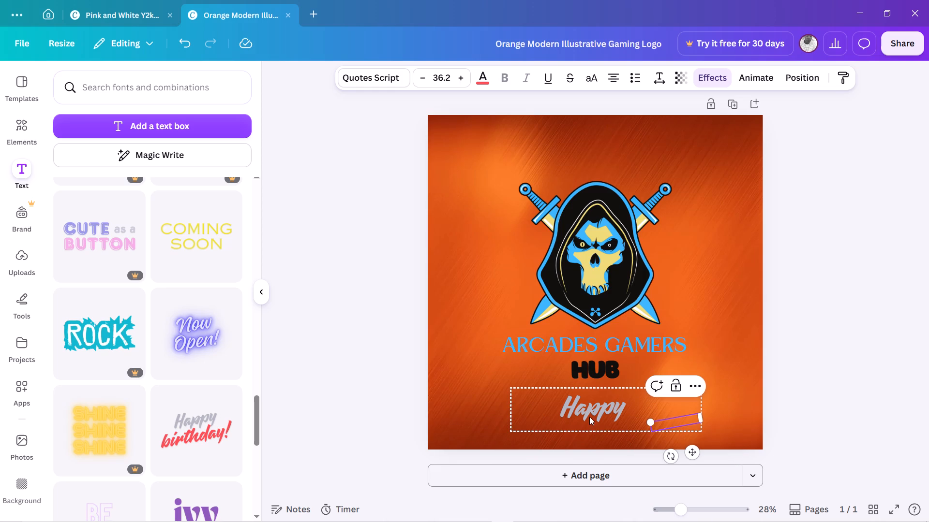
Replace the grey "Happy" text with "ESTABLISHED 2026".
{"action": "left_click", "coordinate": [590, 415]}
{"action": "triple_click", "coordinate": [588, 412]}
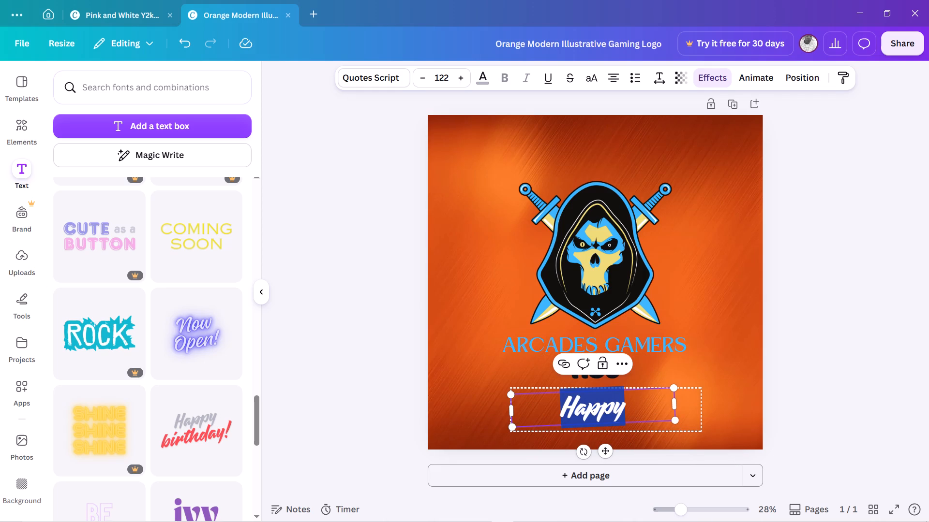
{"action": "key", "text": "e"}
{"action": "type", "text": "STA"}
{"action": "key", "text": "BackSpace"}
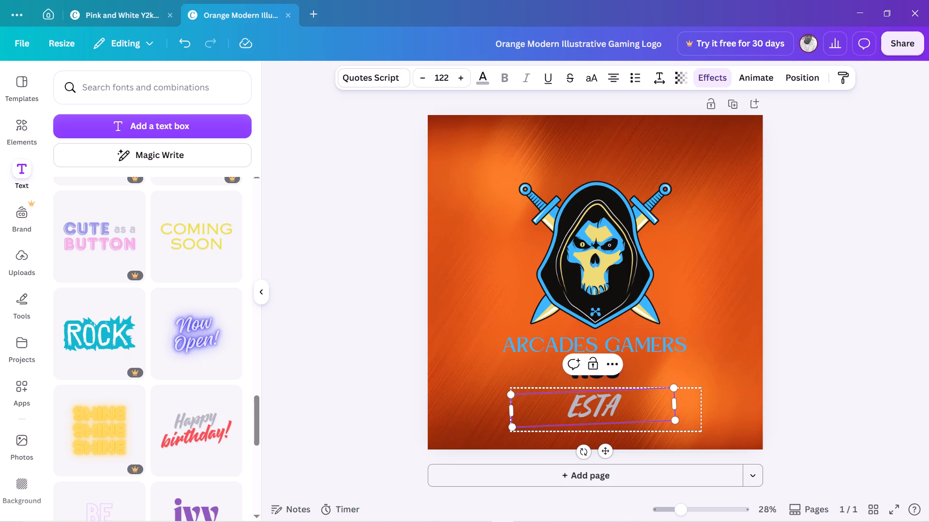
{"action": "key", "text": "b"}
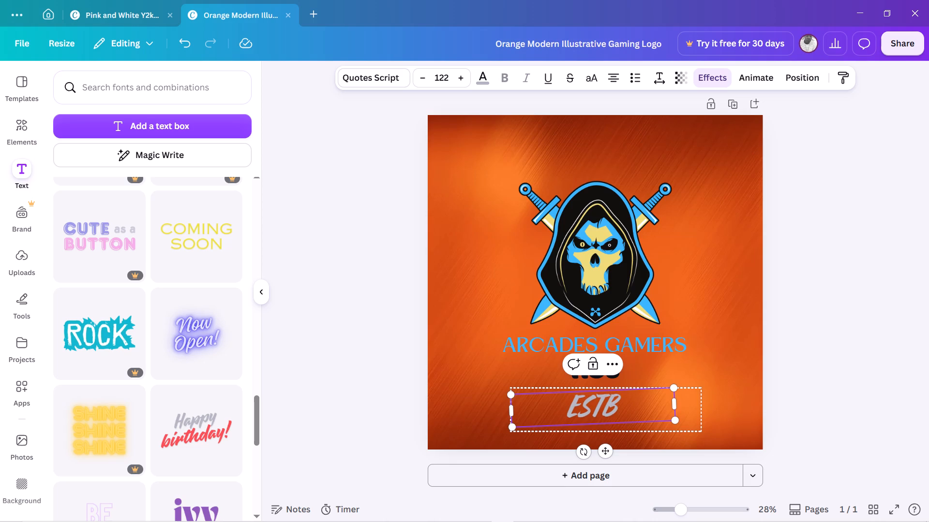
{"action": "key", "text": "period"}
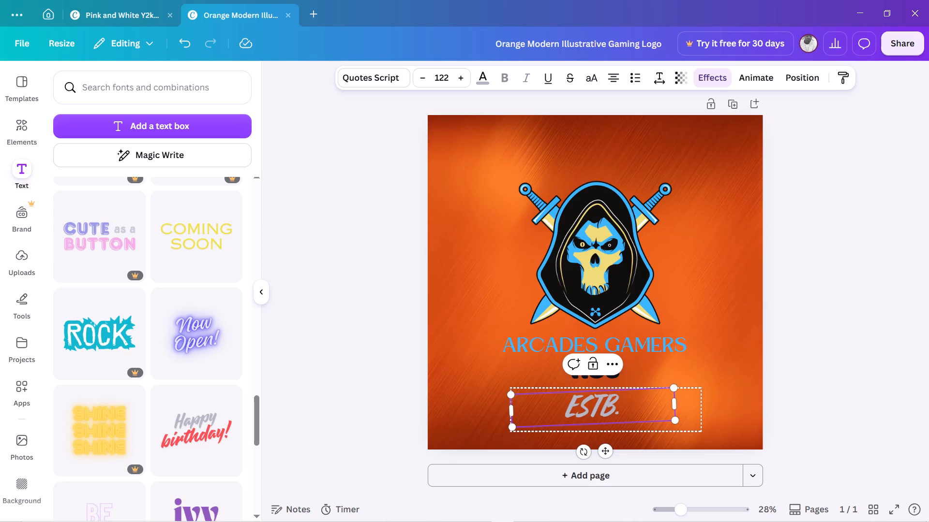
{"action": "key", "text": "BackSpace"}
{"action": "key", "text": "BackSpace"}
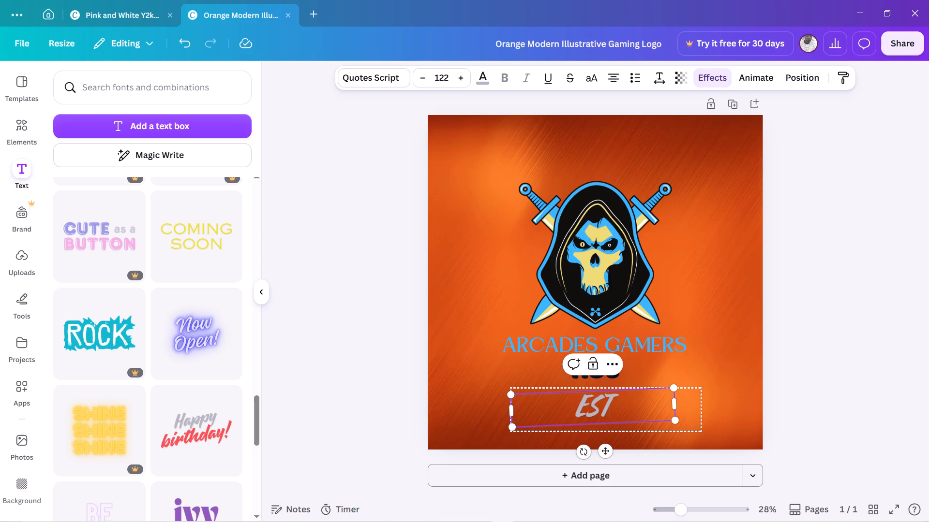
{"action": "type", "text": "ABLISHED"}
{"action": "key", "text": "space"}
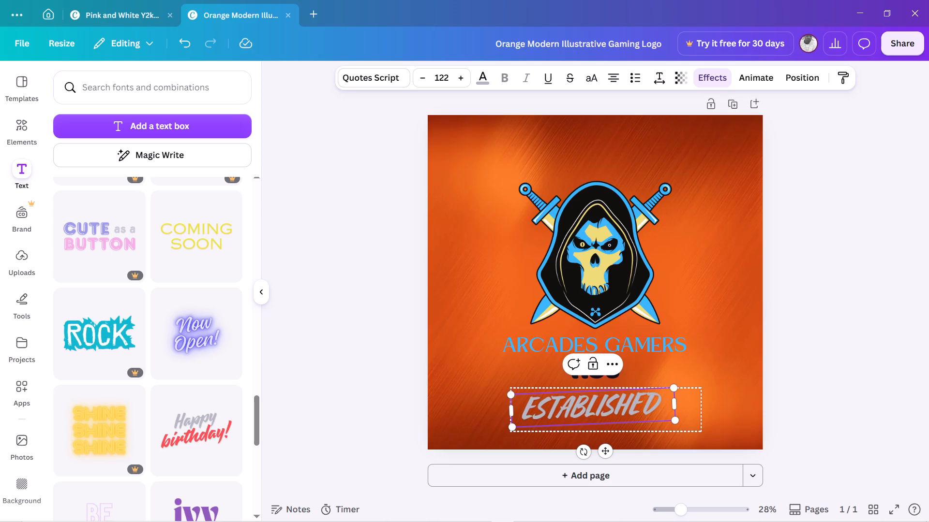
{"action": "type", "text": "2026"}
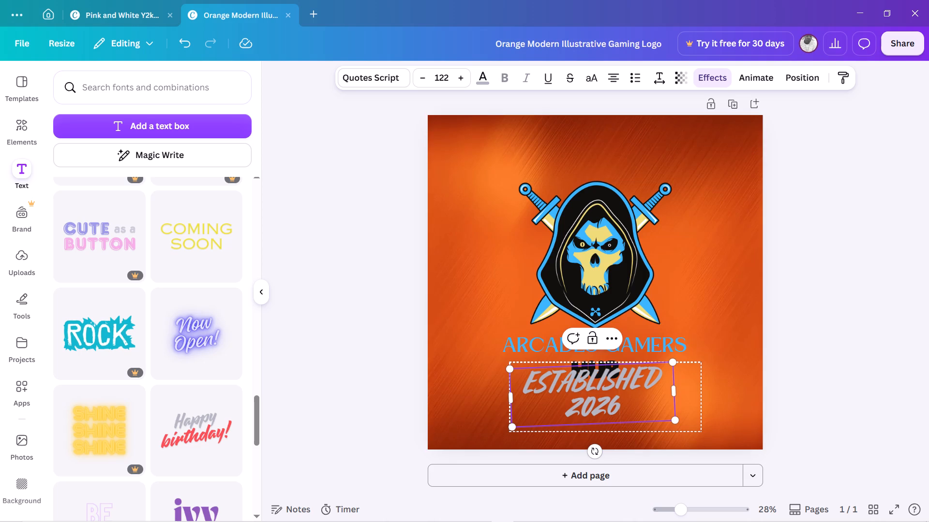
Reduce the "ESTABLISHED 2026" text to font size 54.7 so it fits on one line.
{"action": "left_click_drag", "start_coordinate": [621, 410], "coordinate": [522, 386]}
{"action": "left_click", "coordinate": [423, 75]}
{"action": "left_click", "coordinate": [423, 75]}
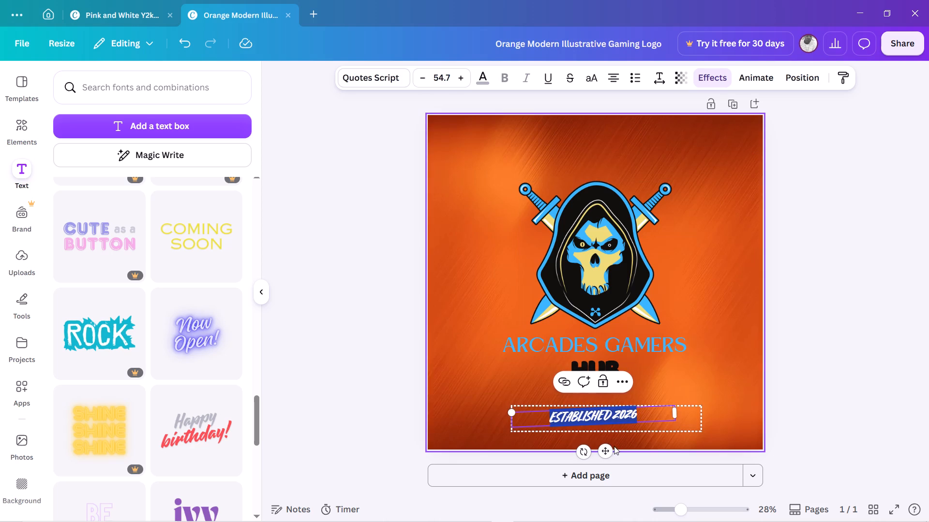
Move the "ESTABLISHED 2026" text up within its group to sit just beneath "HUB".
{"action": "left_click_drag", "start_coordinate": [604, 452], "coordinate": [605, 446]}
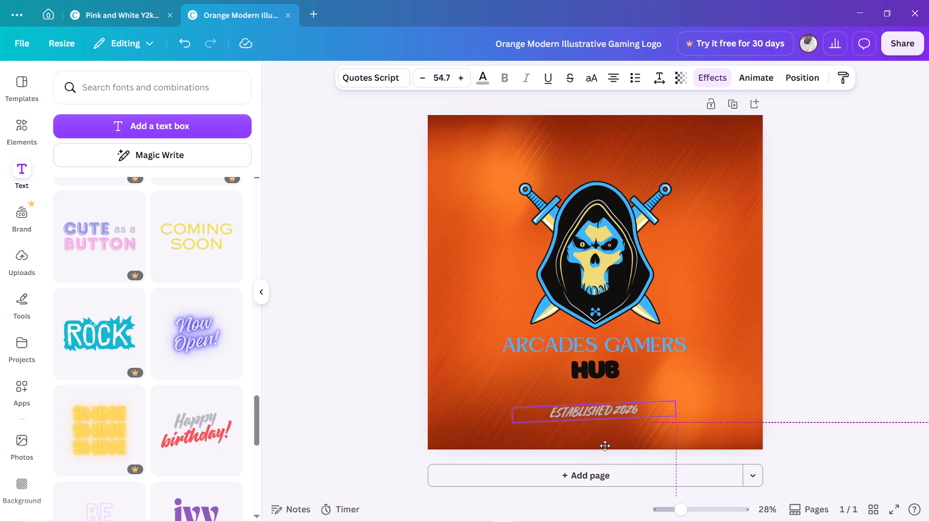
{"action": "left_click_drag", "start_coordinate": [605, 446], "coordinate": [609, 433]}
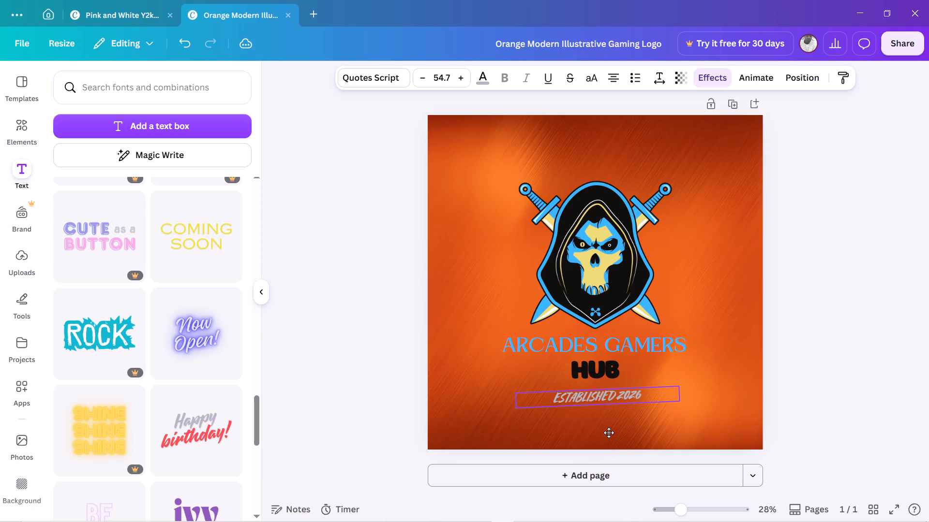
{"action": "left_click_drag", "start_coordinate": [609, 433], "coordinate": [610, 432]}
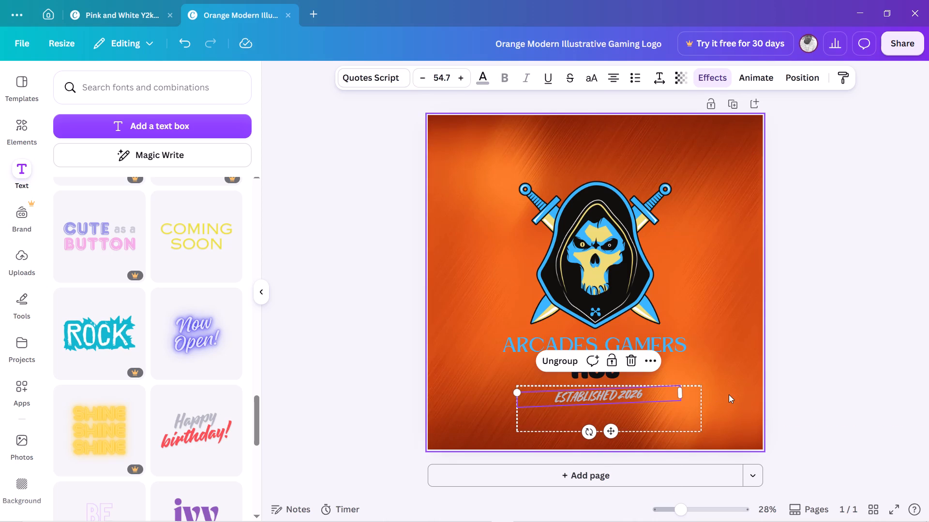
{"action": "left_click", "coordinate": [729, 394]}
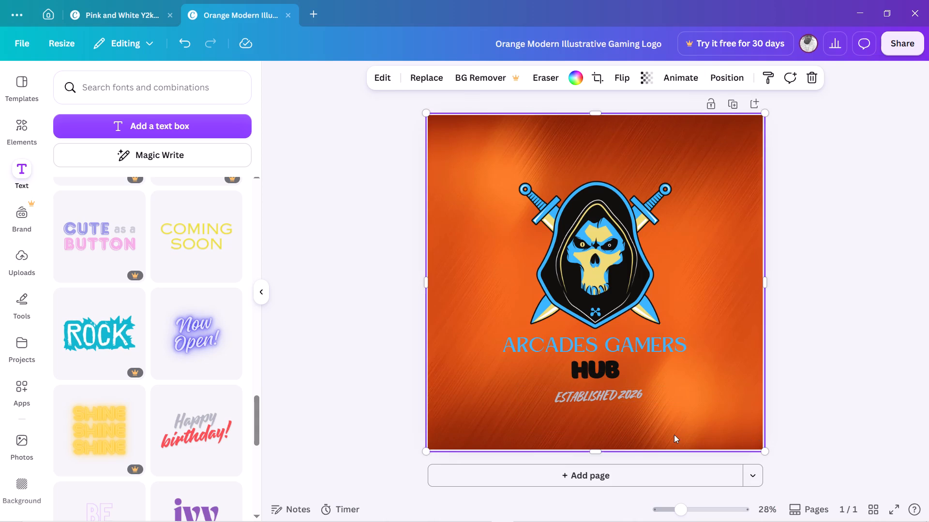
Move the whole "ESTABLISHED 2026" group down to leave a wider gap below "HUB".
{"action": "left_click_drag", "start_coordinate": [606, 393], "coordinate": [606, 397]}
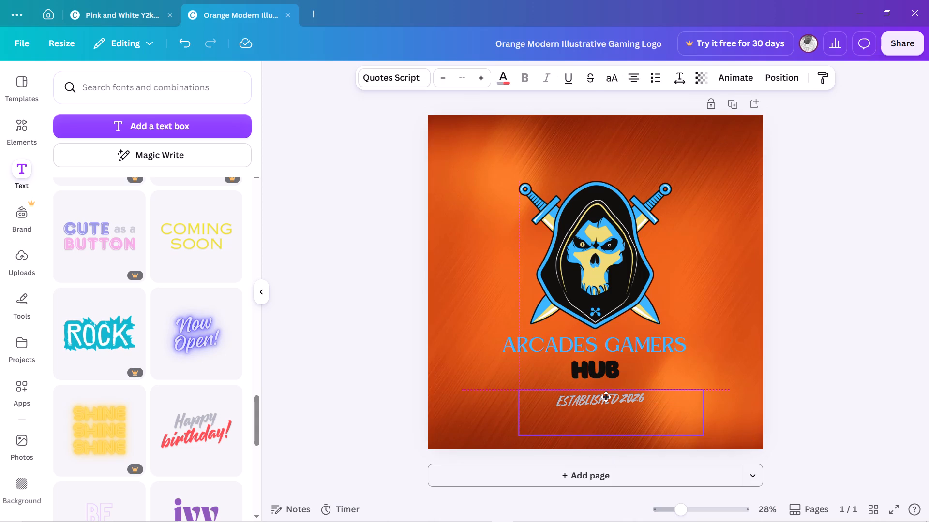
{"action": "left_click_drag", "start_coordinate": [606, 397], "coordinate": [608, 404]}
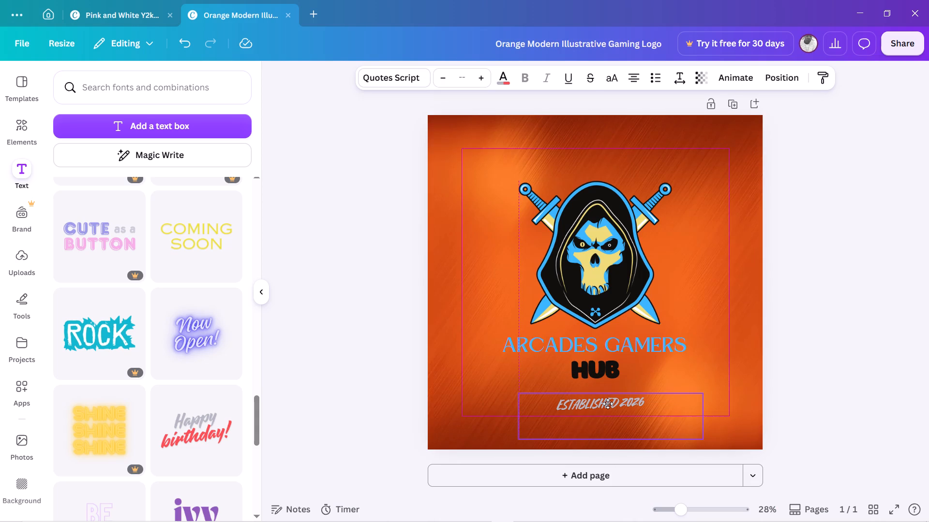
{"action": "left_click_drag", "start_coordinate": [608, 404], "coordinate": [611, 414]}
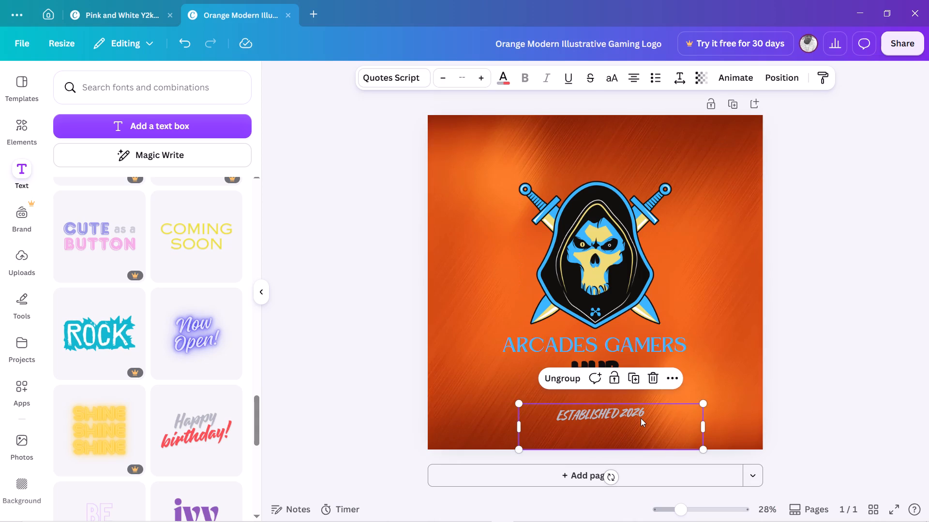
{"action": "left_click", "coordinate": [729, 350]}
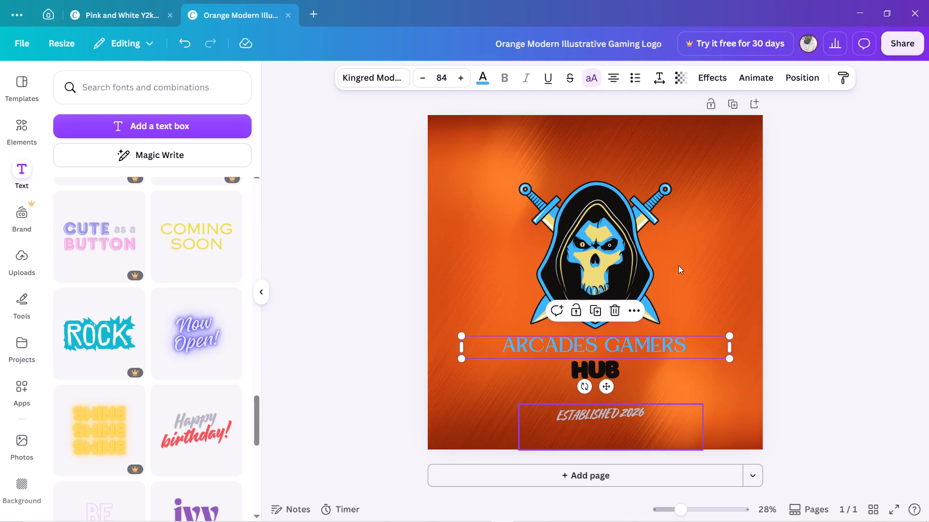
{"action": "left_click", "coordinate": [685, 247]}
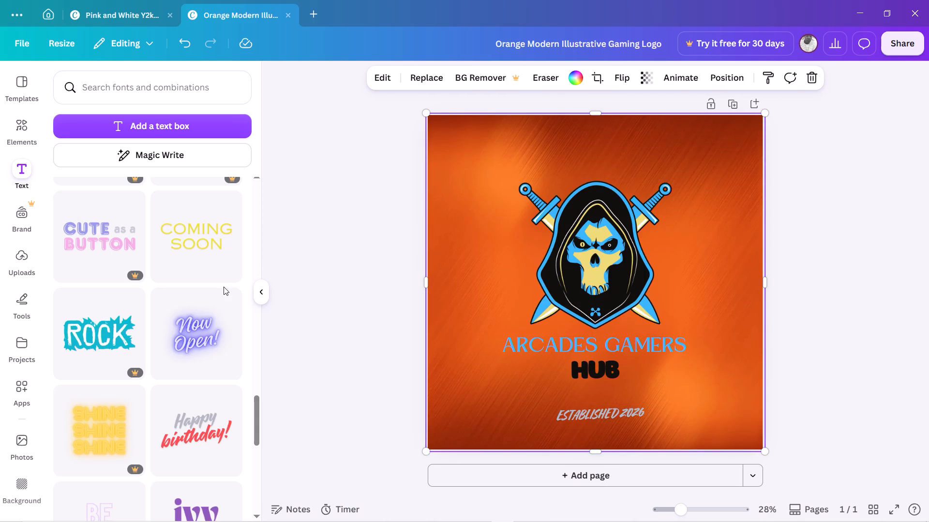
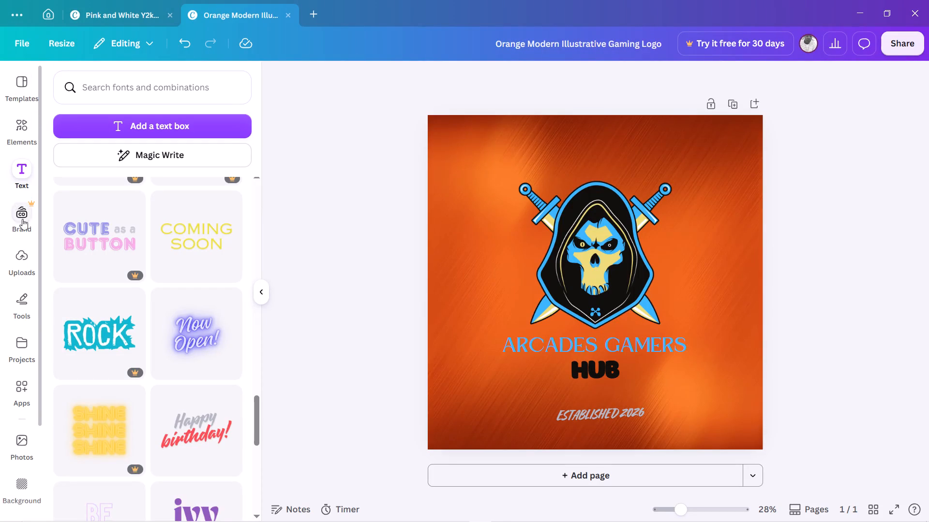
Open the full set of recommended graphics in the elements library.
{"action": "left_click", "coordinate": [23, 295]}
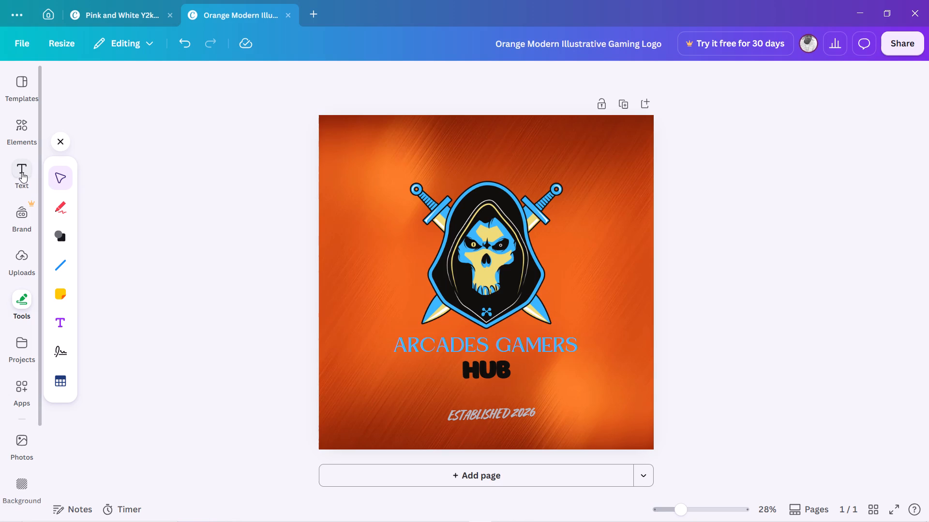
{"action": "left_click", "coordinate": [21, 141]}
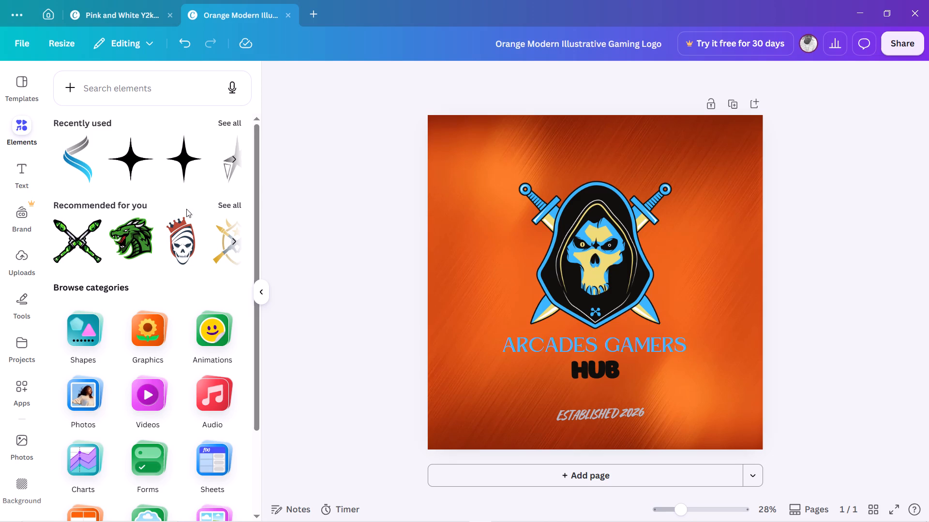
{"action": "left_click", "coordinate": [235, 205]}
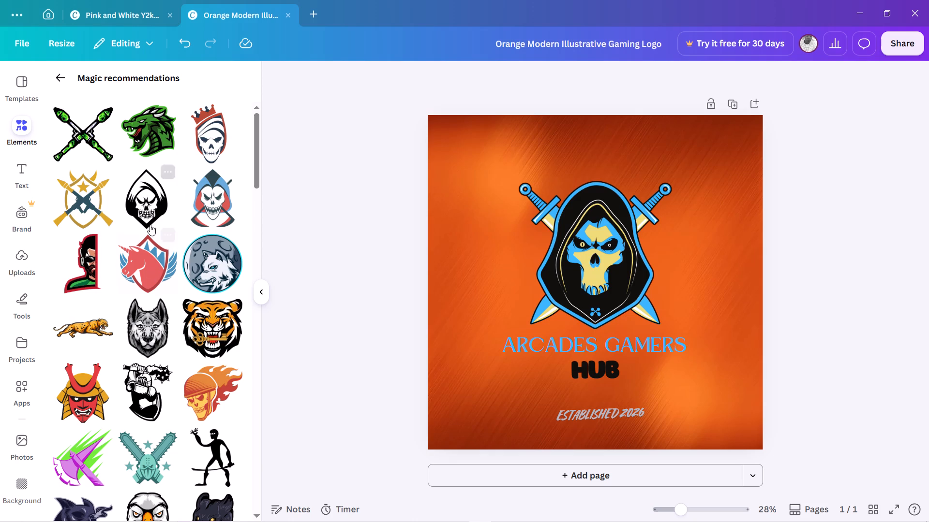
{"action": "scroll", "coordinate": [163, 316], "scroll_direction": "down", "scroll_amount": 1}
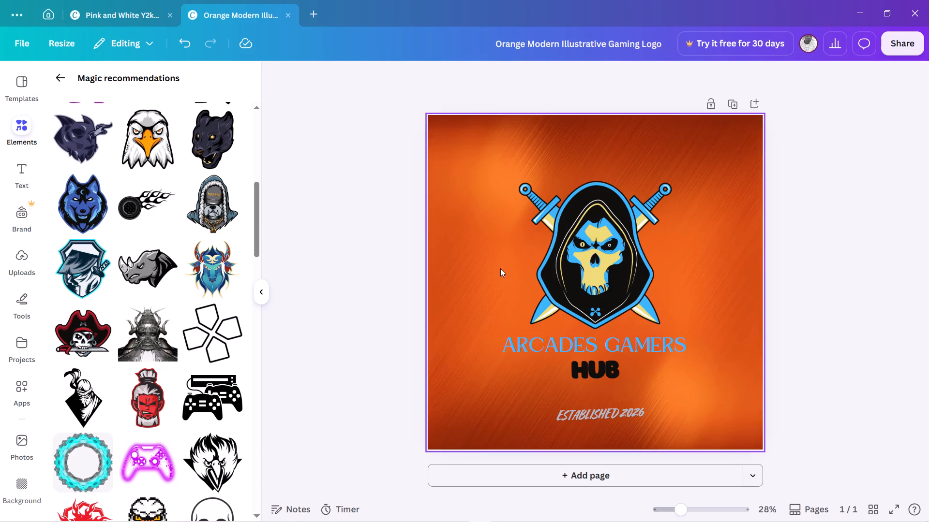
Delete the hooded skull and crossed swords graphic from the logo.
{"action": "left_click", "coordinate": [589, 261]}
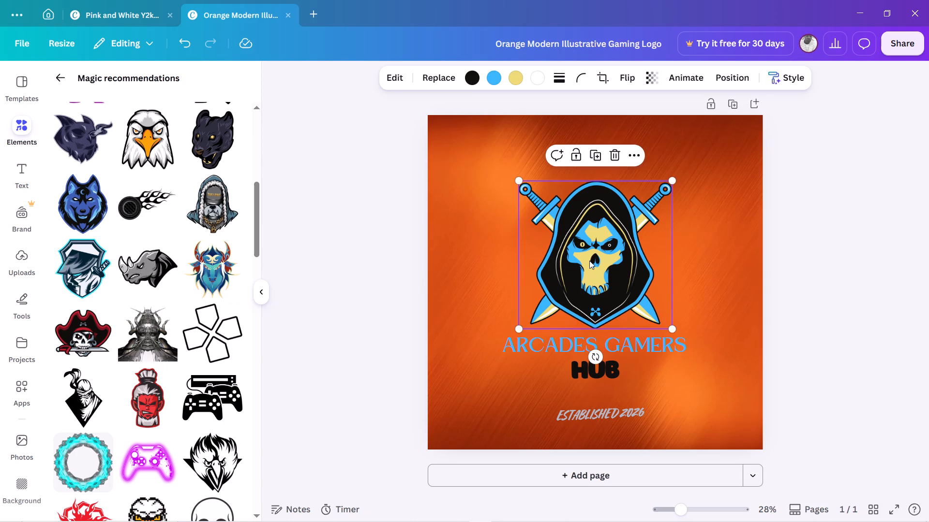
{"action": "key", "text": "BackSpace"}
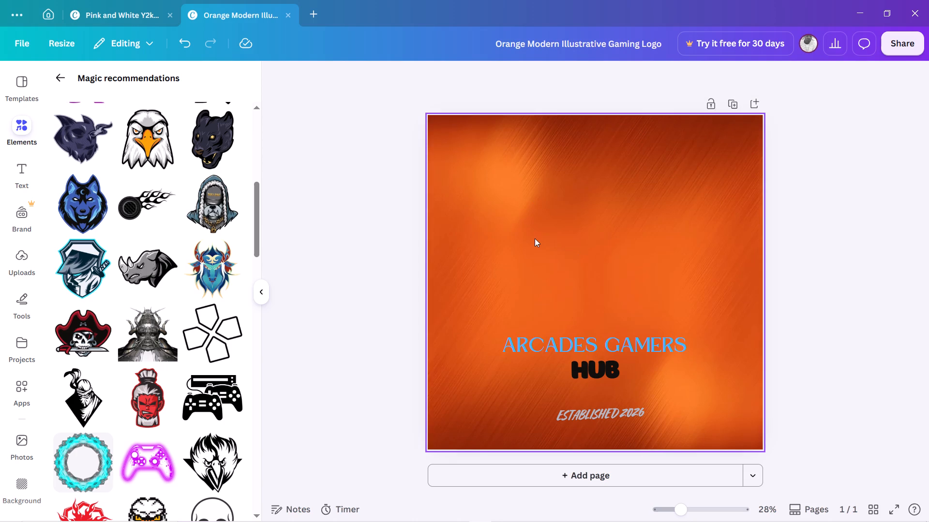
Add the grey rhino head from the recommended graphics and place it above "ARCADES GAMERS", left of the design's centre line.
{"action": "scroll", "coordinate": [125, 333], "scroll_direction": "down", "scroll_amount": 1}
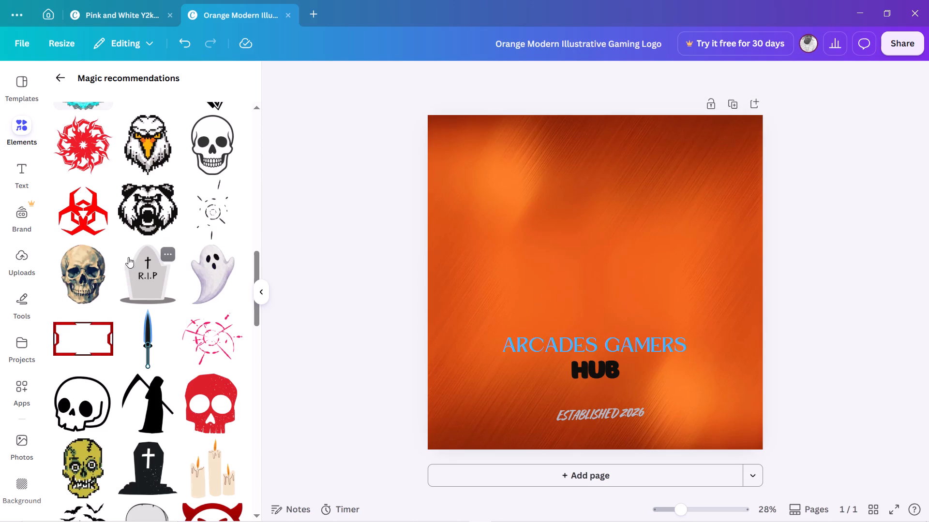
{"action": "scroll", "coordinate": [150, 311], "scroll_direction": "down", "scroll_amount": 1}
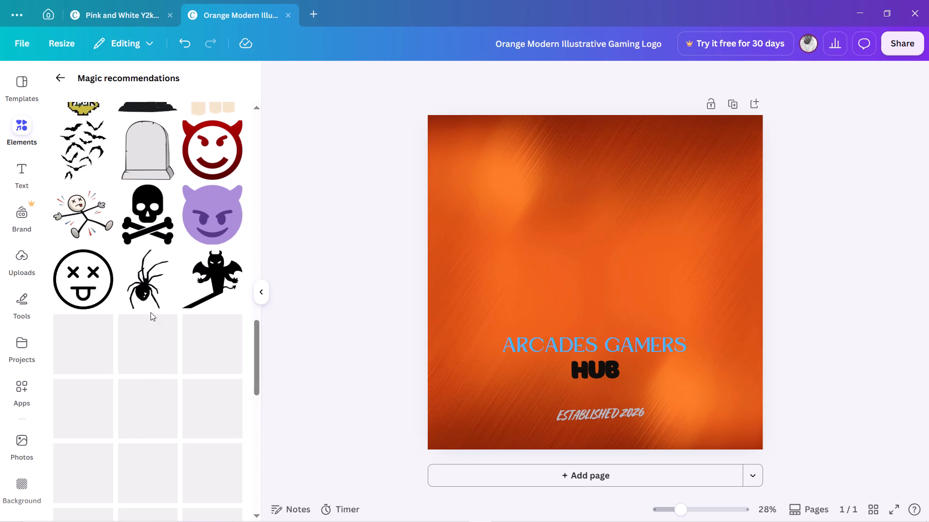
{"action": "scroll", "coordinate": [158, 323], "scroll_direction": "down", "scroll_amount": 1}
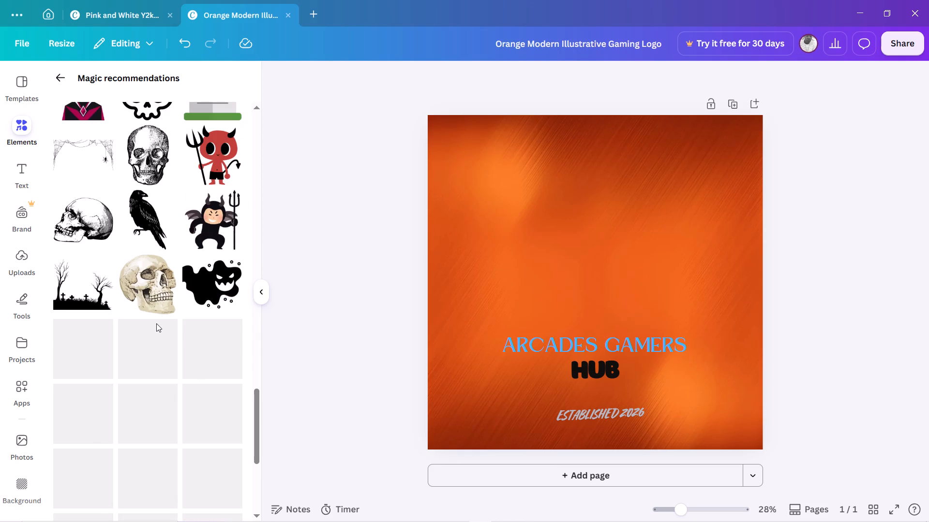
{"action": "scroll", "coordinate": [153, 321], "scroll_direction": "down", "scroll_amount": 1}
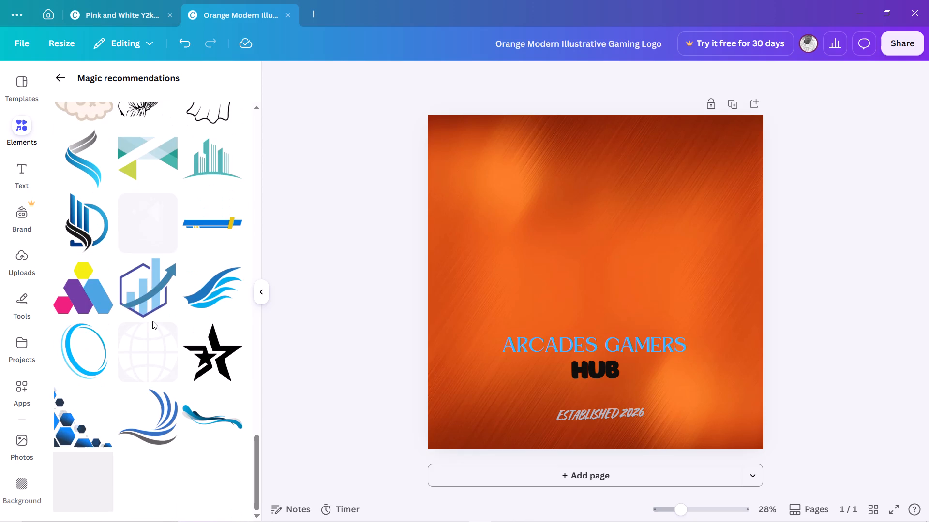
{"action": "scroll", "coordinate": [147, 307], "scroll_direction": "up", "scroll_amount": 1}
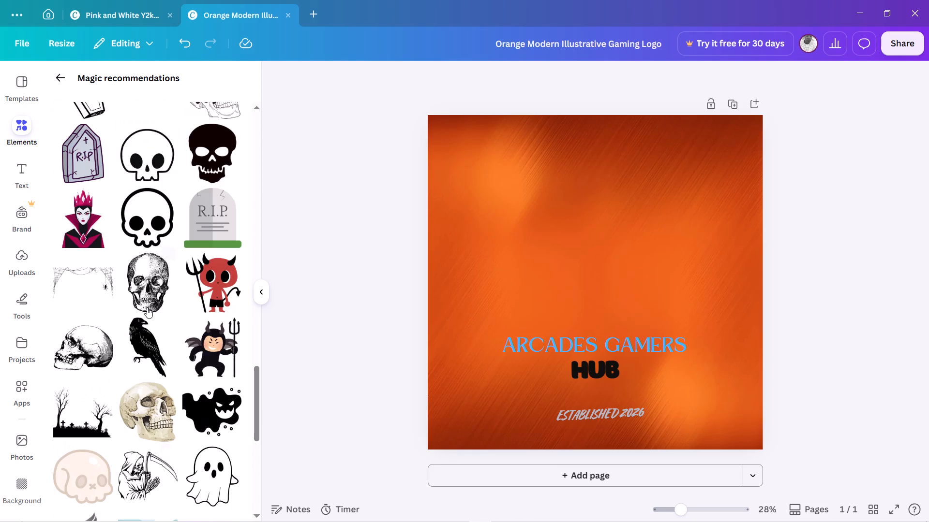
{"action": "scroll", "coordinate": [147, 307], "scroll_direction": "up", "scroll_amount": 1}
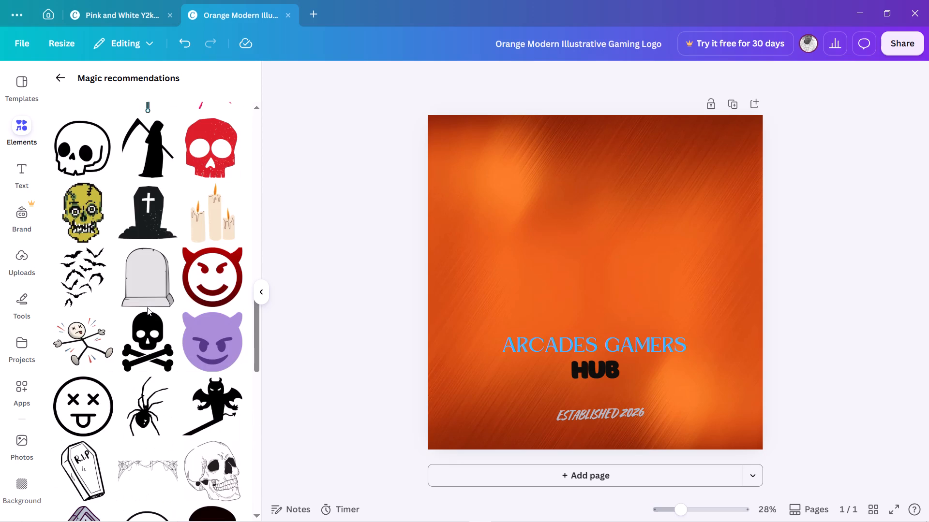
{"action": "scroll", "coordinate": [147, 299], "scroll_direction": "up", "scroll_amount": 1}
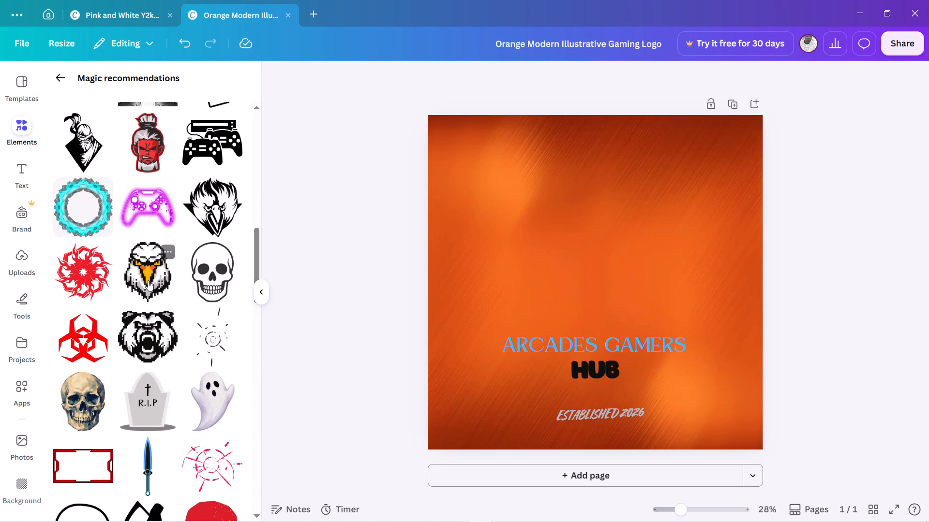
{"action": "scroll", "coordinate": [158, 284], "scroll_direction": "up", "scroll_amount": 1}
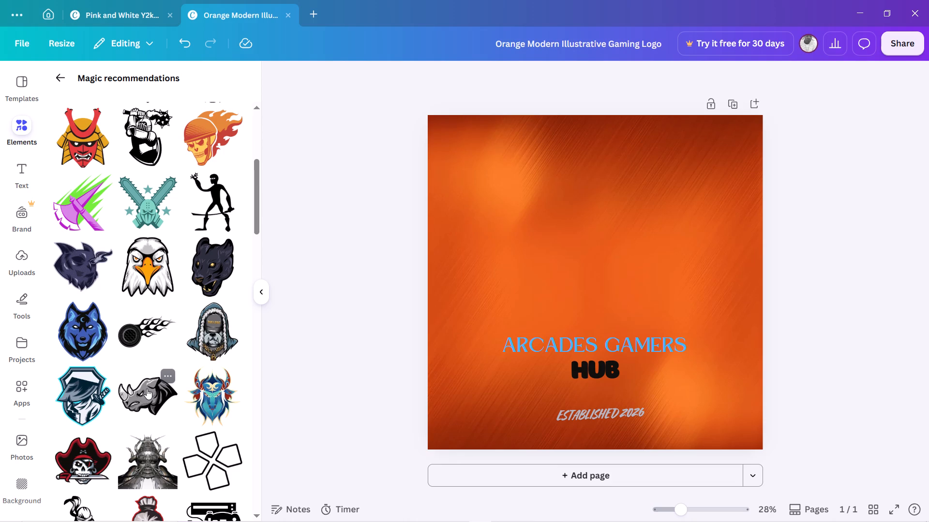
{"action": "left_click", "coordinate": [147, 389]}
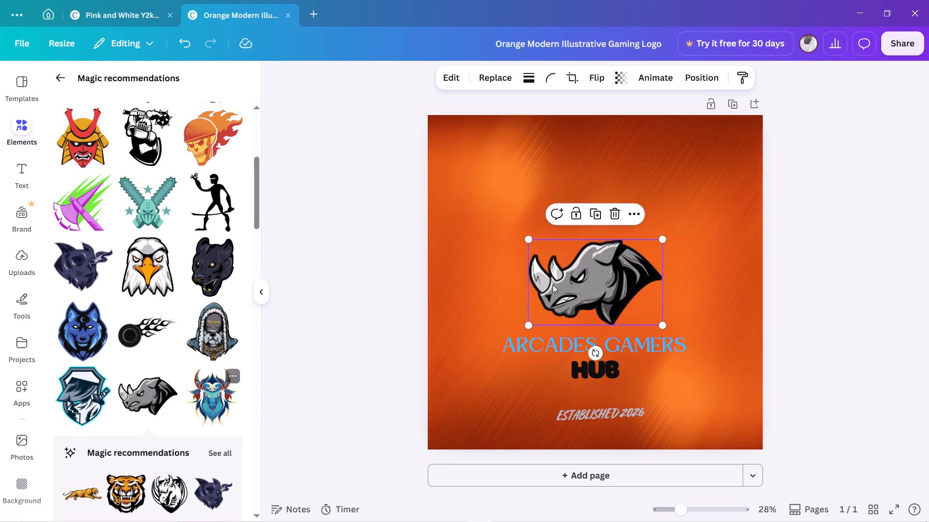
{"action": "left_click_drag", "start_coordinate": [586, 280], "coordinate": [569, 275]}
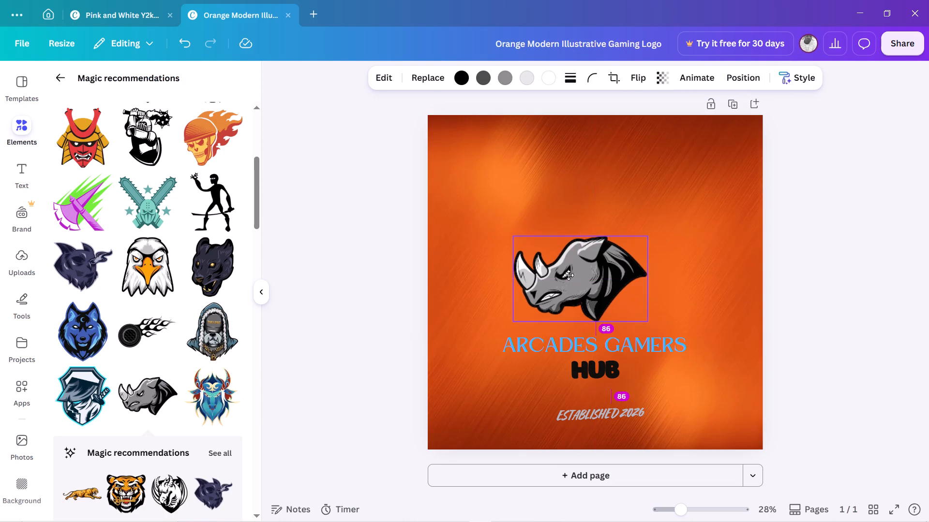
{"action": "left_click_drag", "start_coordinate": [569, 275], "coordinate": [517, 269]}
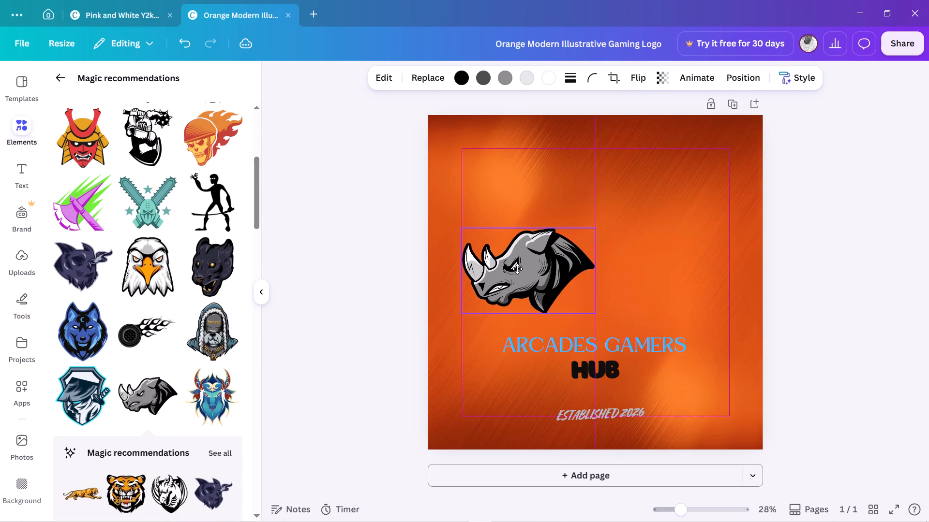
{"action": "left_click_drag", "start_coordinate": [517, 269], "coordinate": [517, 269]}
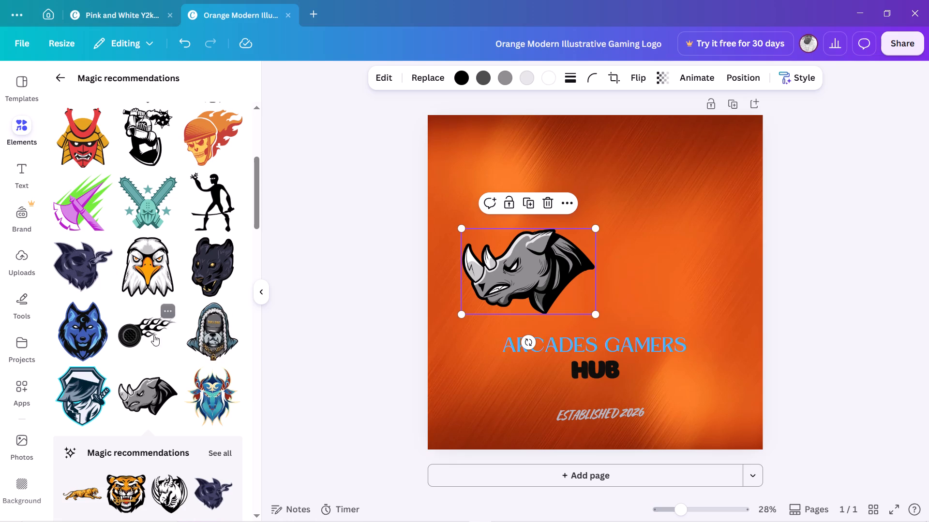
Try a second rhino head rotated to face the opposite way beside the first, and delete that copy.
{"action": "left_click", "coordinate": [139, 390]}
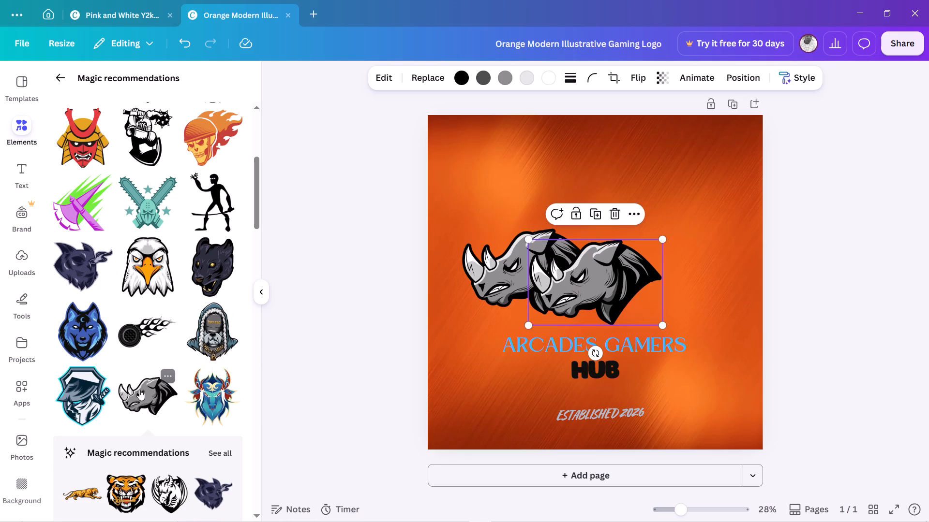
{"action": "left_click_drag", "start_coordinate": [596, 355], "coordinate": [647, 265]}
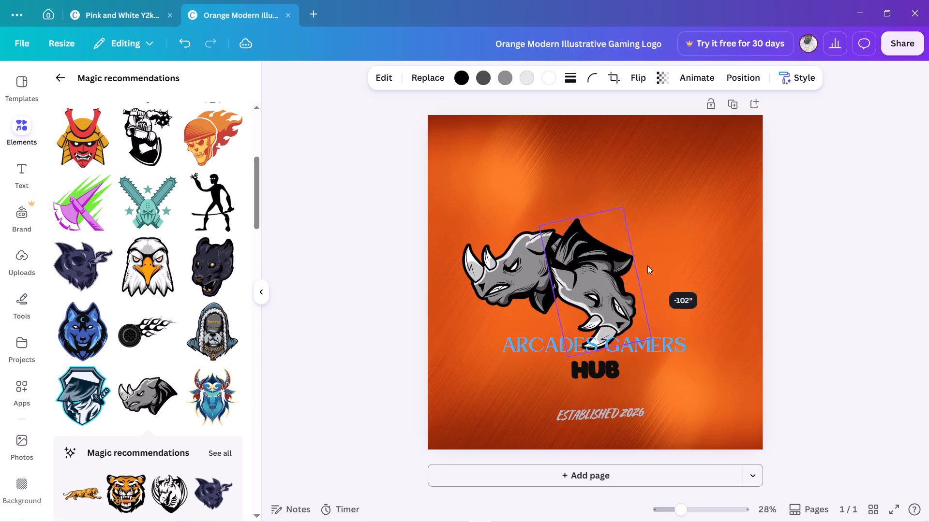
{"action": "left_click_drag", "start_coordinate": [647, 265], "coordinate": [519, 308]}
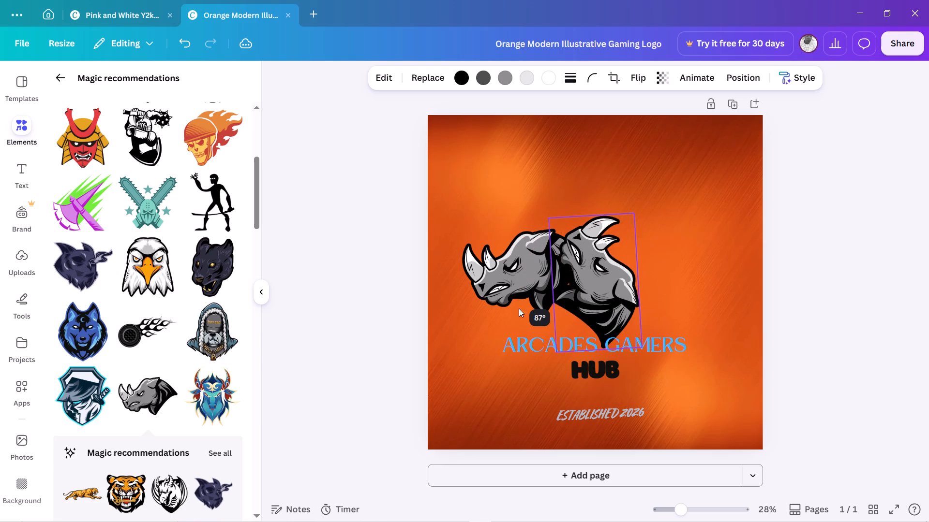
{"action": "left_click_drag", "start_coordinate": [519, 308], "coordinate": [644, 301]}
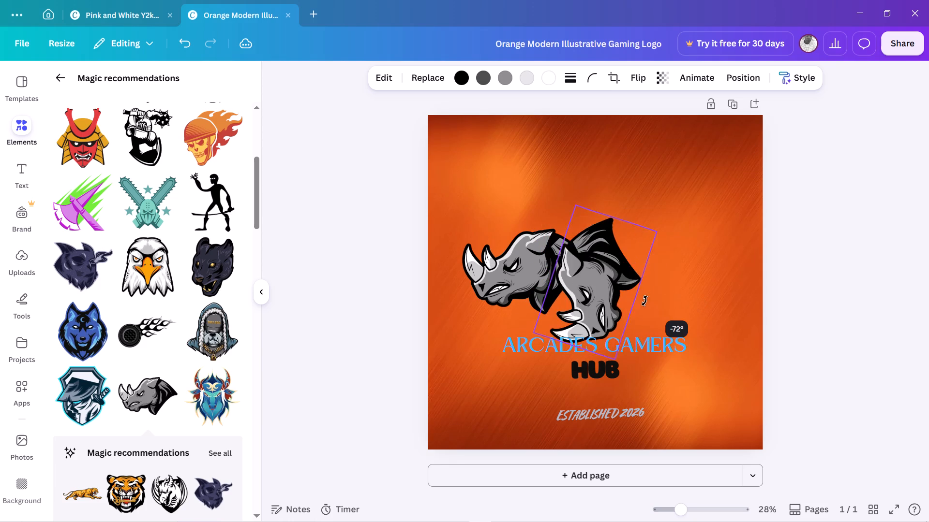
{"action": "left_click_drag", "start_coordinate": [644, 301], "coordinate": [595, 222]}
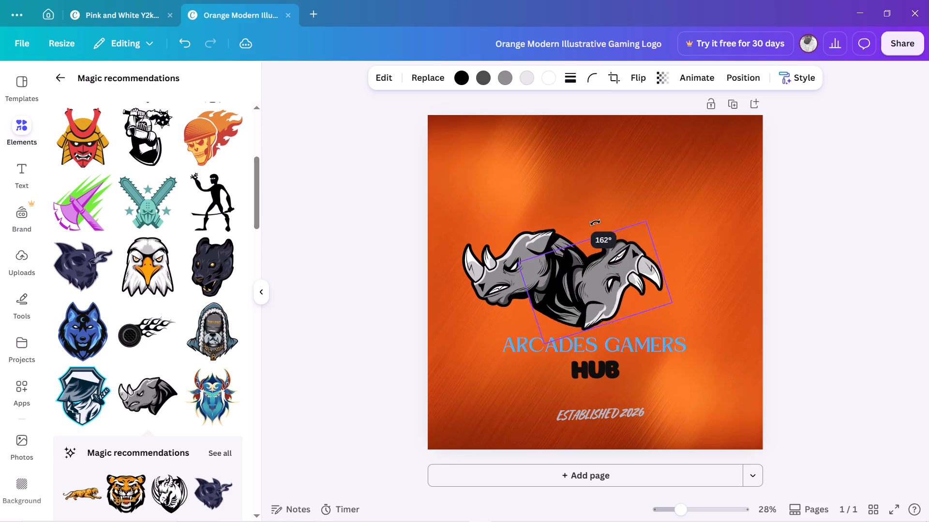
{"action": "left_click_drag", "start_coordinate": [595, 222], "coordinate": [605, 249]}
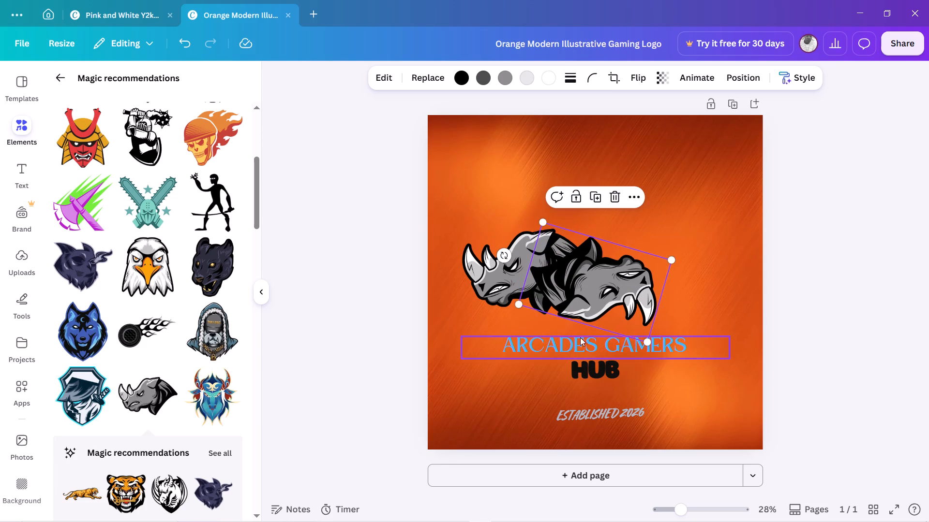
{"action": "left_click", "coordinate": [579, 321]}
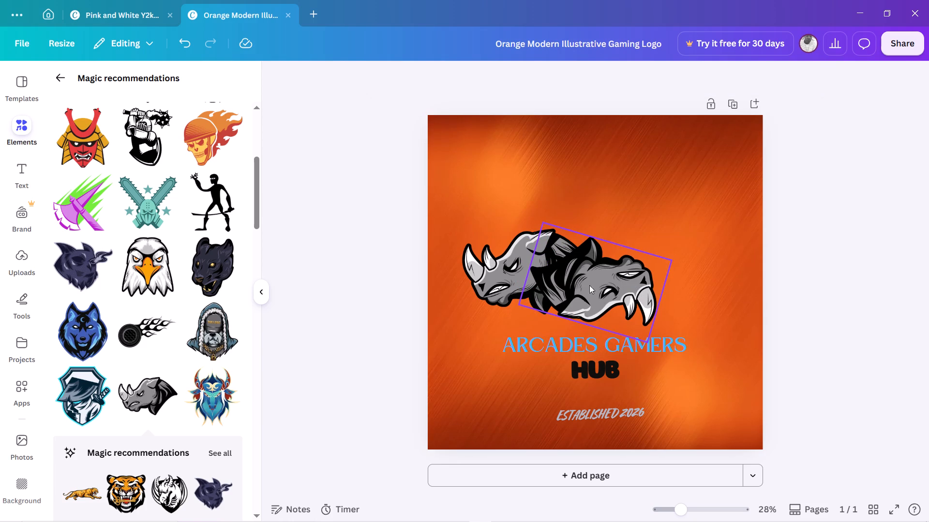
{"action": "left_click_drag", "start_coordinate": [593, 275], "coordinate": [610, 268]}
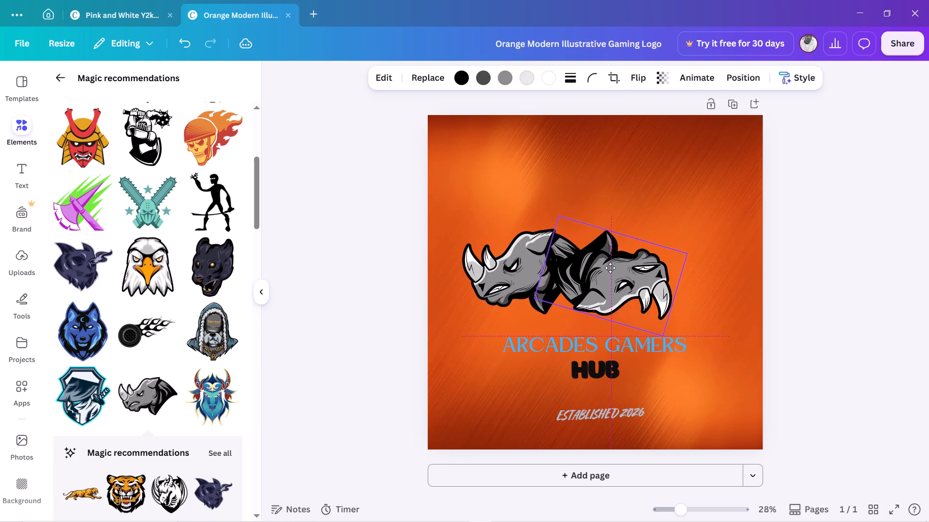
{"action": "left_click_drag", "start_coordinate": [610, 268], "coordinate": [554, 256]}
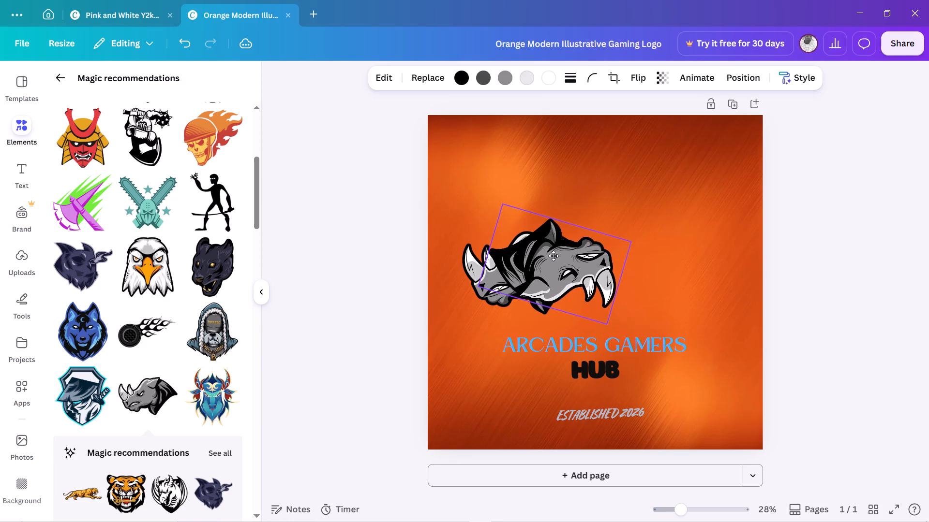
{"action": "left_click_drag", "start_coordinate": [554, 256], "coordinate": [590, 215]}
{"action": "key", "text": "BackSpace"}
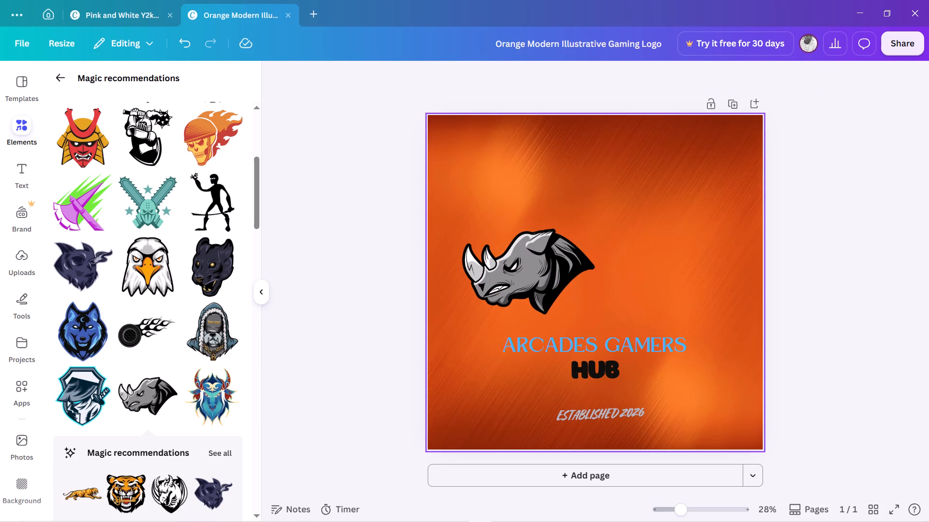
Move the remaining rhino head closer to the centre, just above "ARCADES GAMERS".
{"action": "left_click_drag", "start_coordinate": [534, 273], "coordinate": [562, 291]}
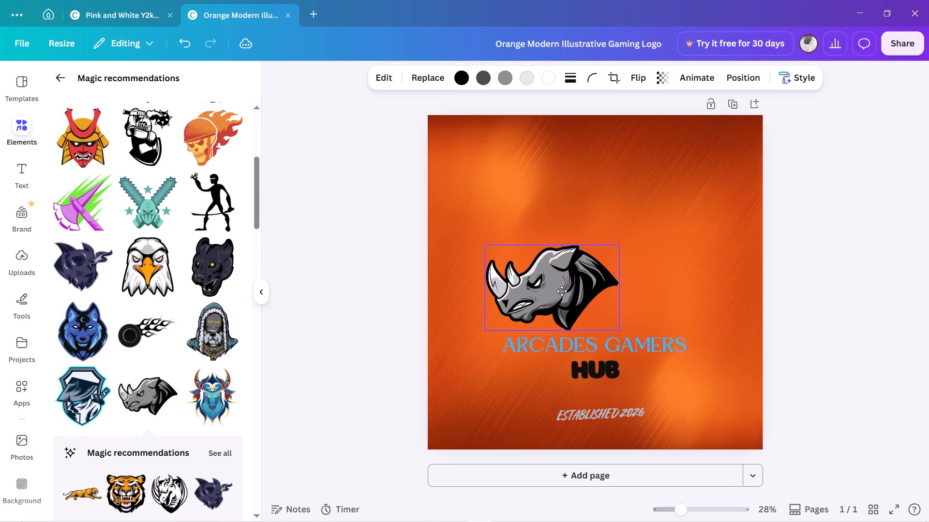
{"action": "left_click_drag", "start_coordinate": [562, 291], "coordinate": [577, 285]}
{"action": "left_click", "coordinate": [691, 282]}
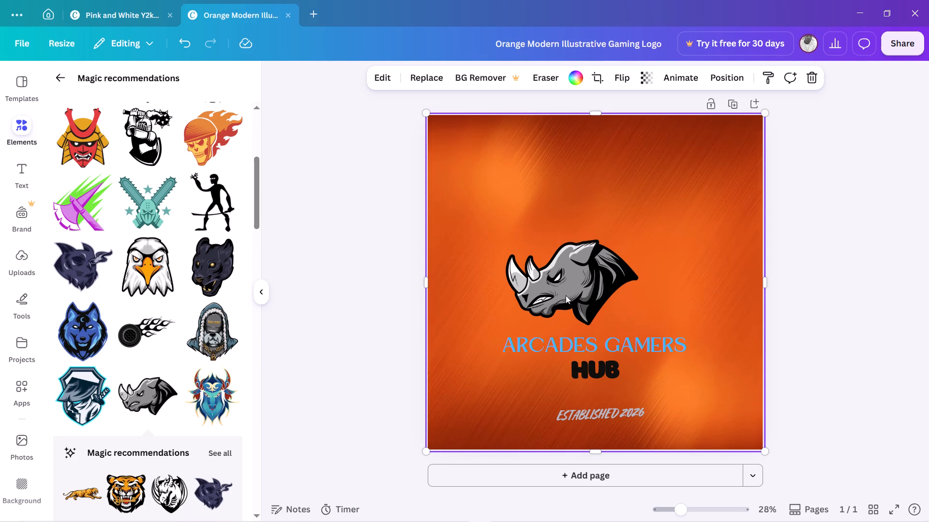
Add the green crossed weapons graphic from the recommended graphics and place it above the rhino head.
{"action": "scroll", "coordinate": [116, 269], "scroll_direction": "up", "scroll_amount": 1}
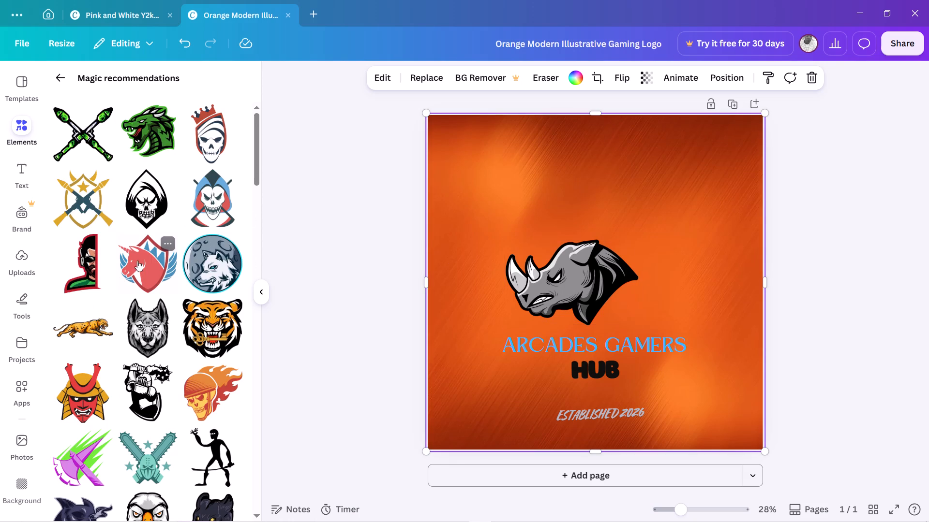
{"action": "left_click_drag", "start_coordinate": [80, 134], "coordinate": [97, 142]}
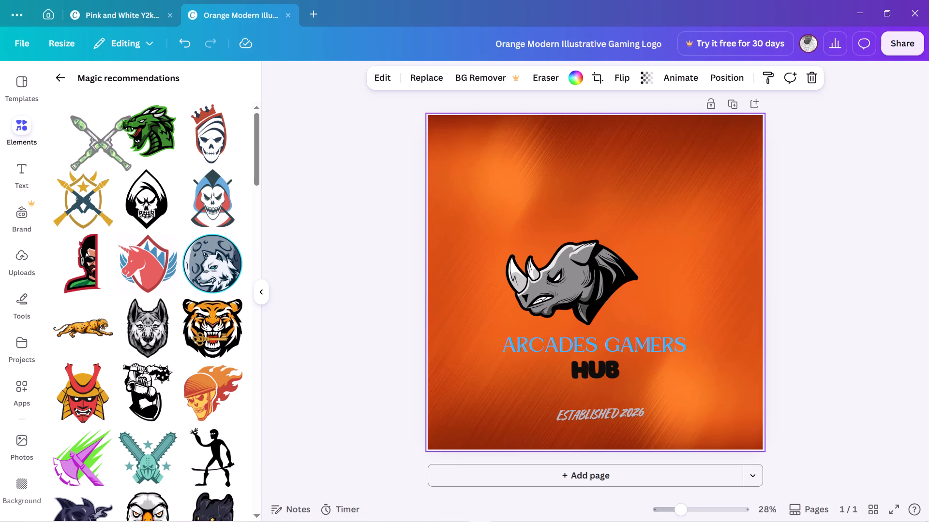
{"action": "left_click_drag", "start_coordinate": [97, 142], "coordinate": [557, 227]}
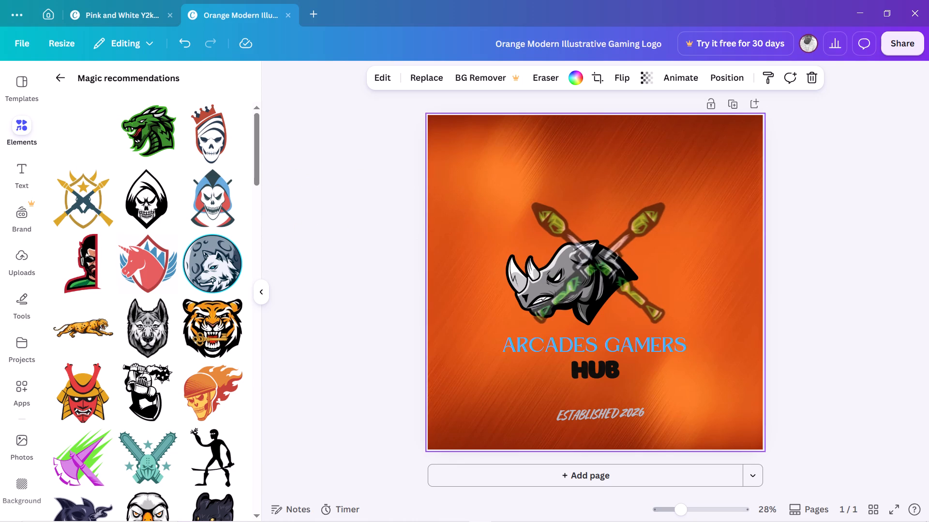
{"action": "left_click_drag", "start_coordinate": [557, 227], "coordinate": [524, 172]}
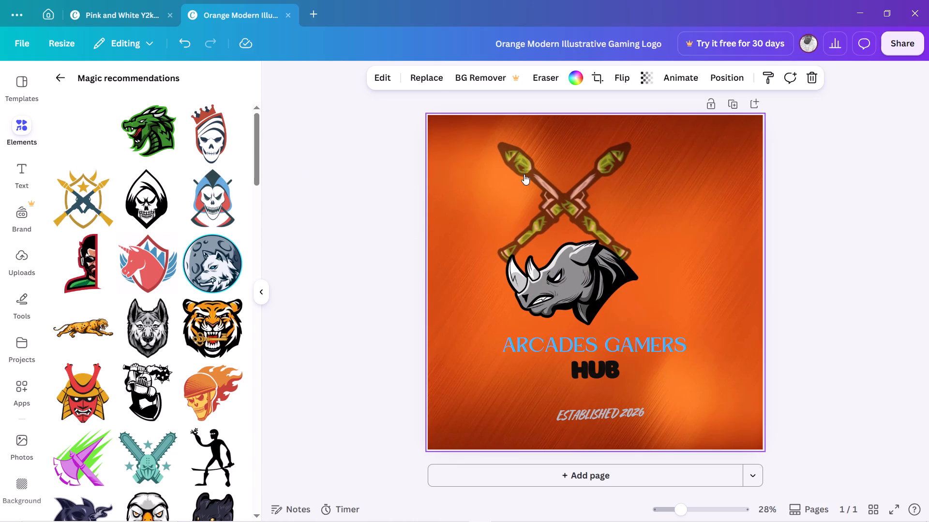
Move the rhino head aside to the design's bottom-left corner and centre the crossed weapons just above "ARCADES GAMERS".
{"action": "left_click_drag", "start_coordinate": [572, 278], "coordinate": [544, 321]}
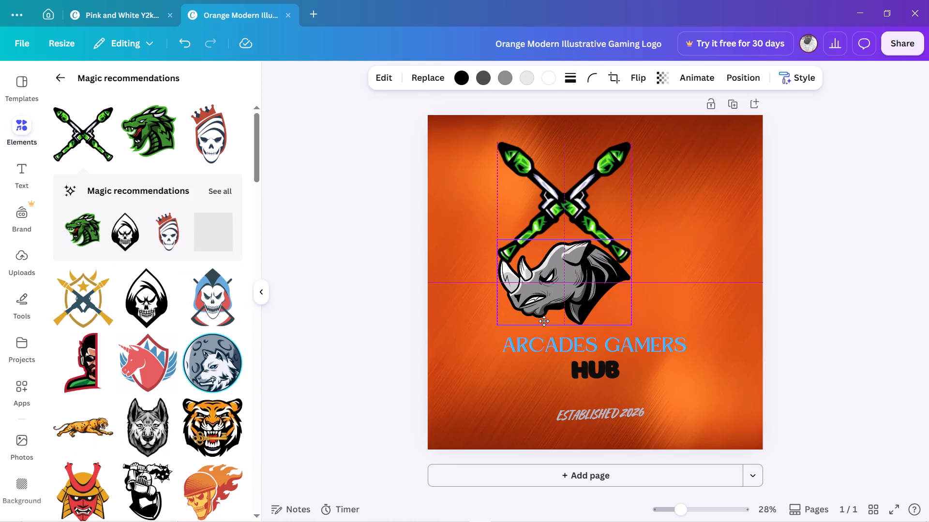
{"action": "left_click_drag", "start_coordinate": [544, 321], "coordinate": [494, 411]}
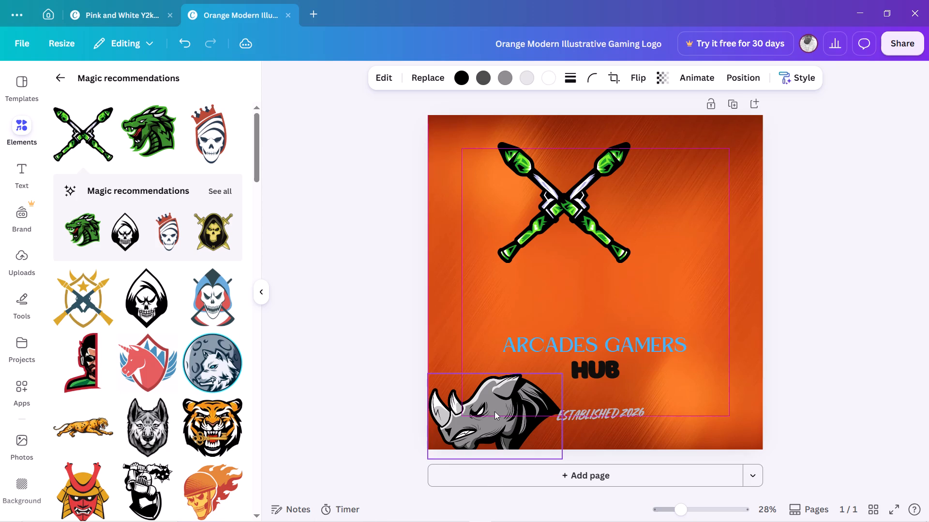
{"action": "left_click_drag", "start_coordinate": [553, 198], "coordinate": [572, 221]}
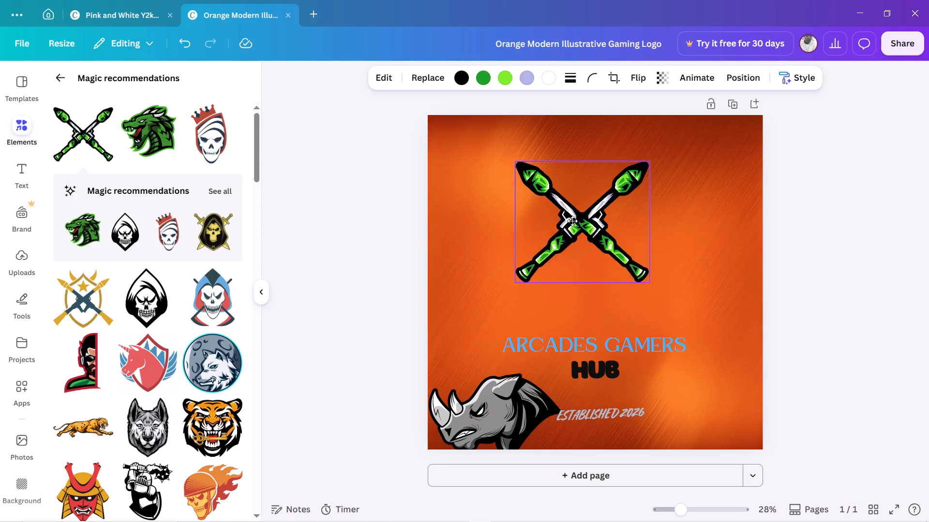
{"action": "left_click_drag", "start_coordinate": [572, 221], "coordinate": [584, 256]}
{"action": "left_click", "coordinate": [716, 267]}
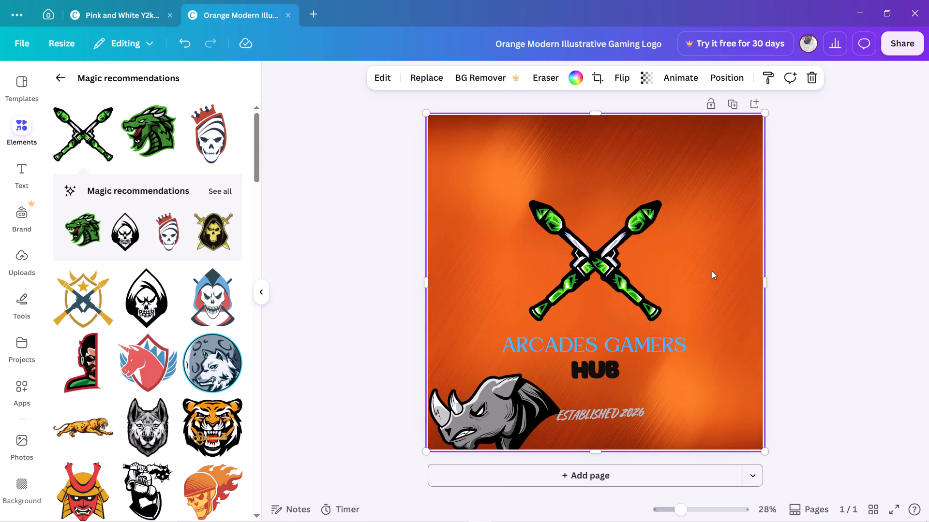
Recolour the dark green parts of the crossed weapons with the light blue already used in the design.
{"action": "triple_click", "coordinate": [599, 274]}
{"action": "left_click", "coordinate": [599, 274]}
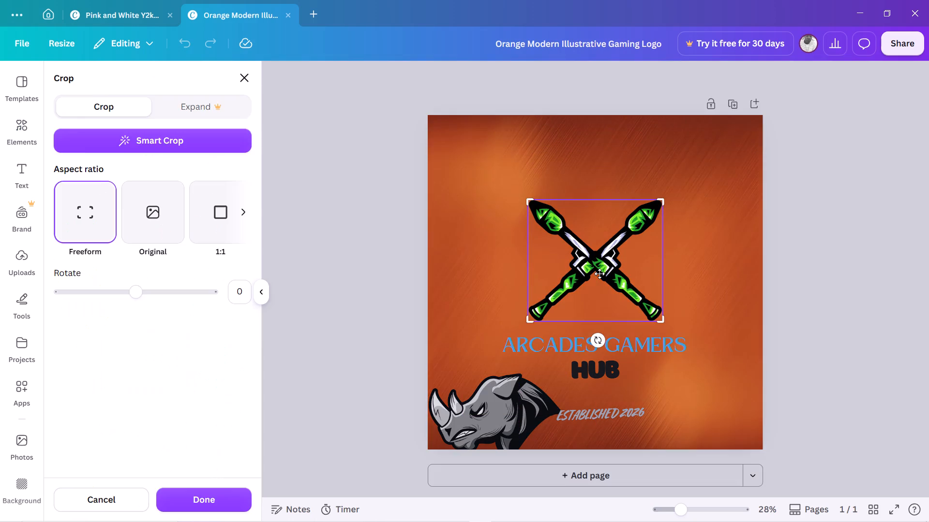
{"action": "left_click", "coordinate": [599, 273]}
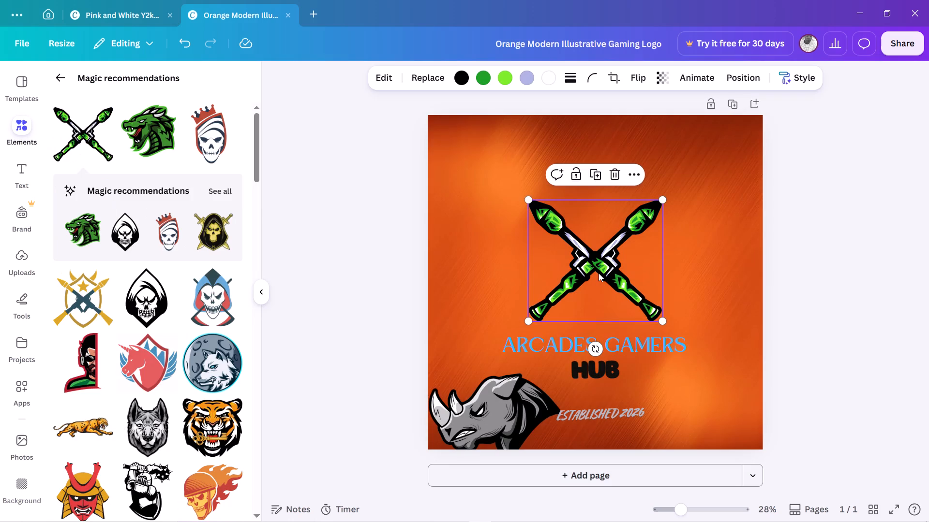
{"action": "left_click", "coordinate": [480, 77]}
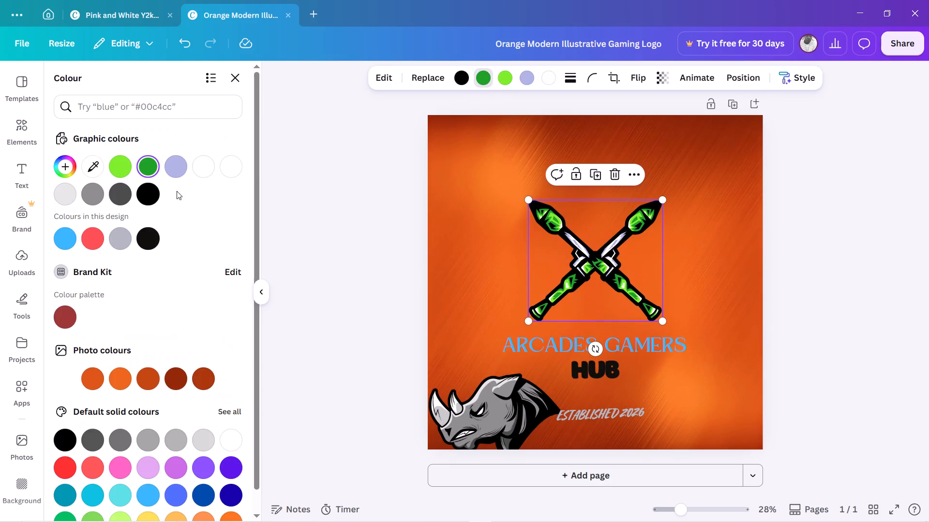
{"action": "left_click", "coordinate": [69, 237]}
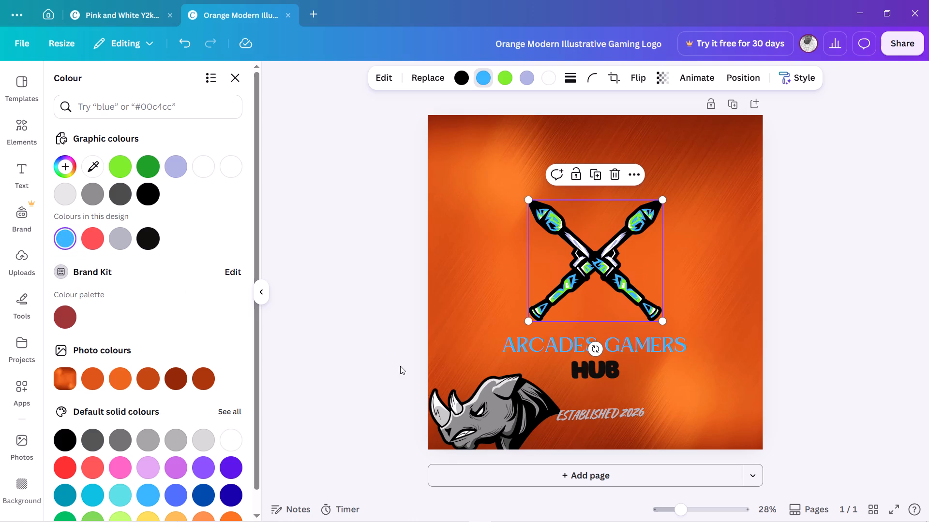
Move the rhino head up beside the crossed weapons so that its neck sits behind their left half.
{"action": "left_click_drag", "start_coordinate": [486, 420], "coordinate": [526, 361]}
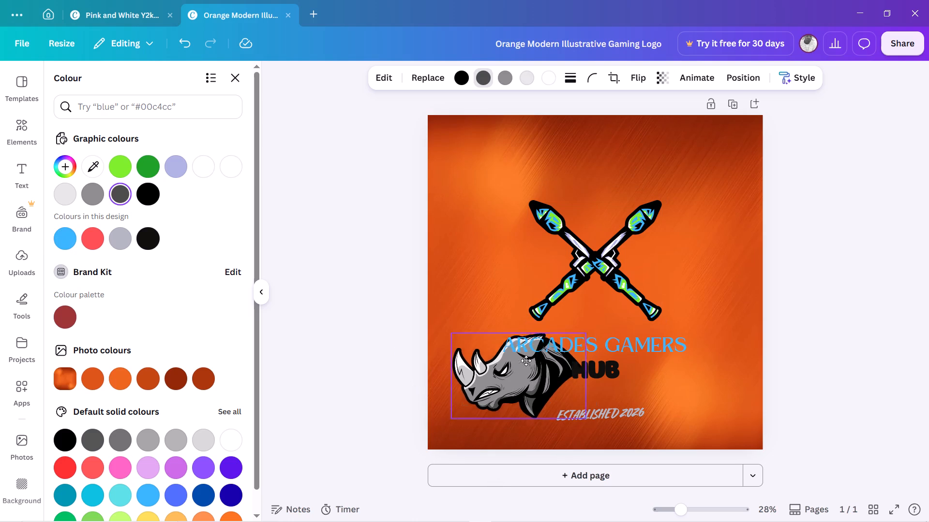
{"action": "left_click_drag", "start_coordinate": [526, 361], "coordinate": [588, 265]}
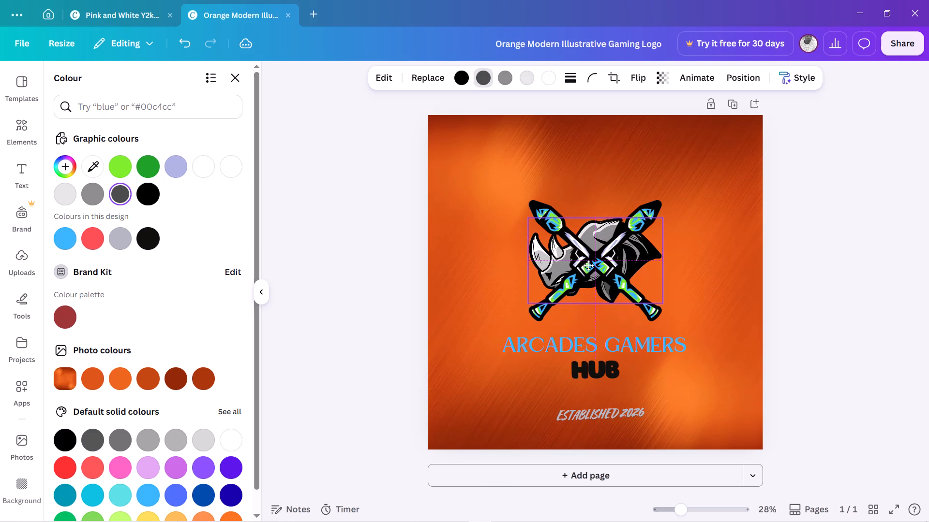
{"action": "left_click_drag", "start_coordinate": [588, 265], "coordinate": [581, 266]}
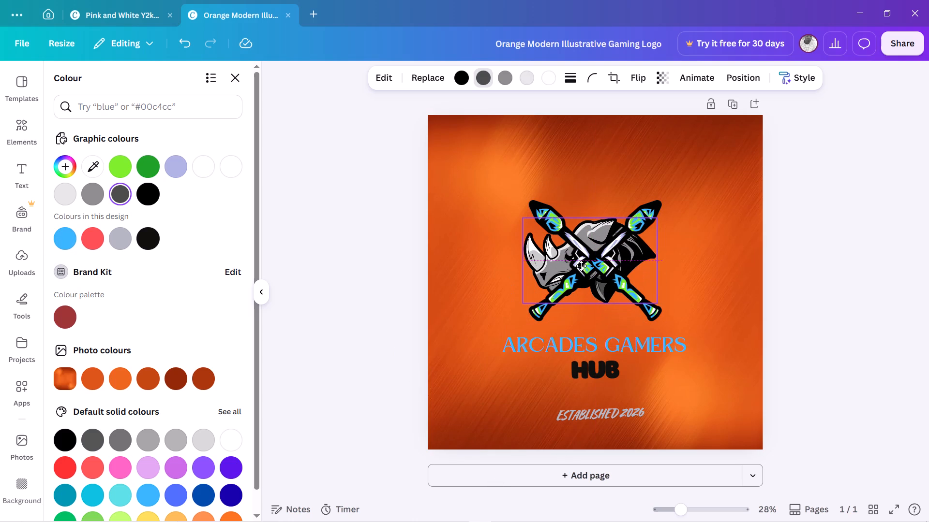
{"action": "left_click_drag", "start_coordinate": [581, 266], "coordinate": [510, 278]}
{"action": "left_click_drag", "start_coordinate": [493, 272], "coordinate": [488, 265]}
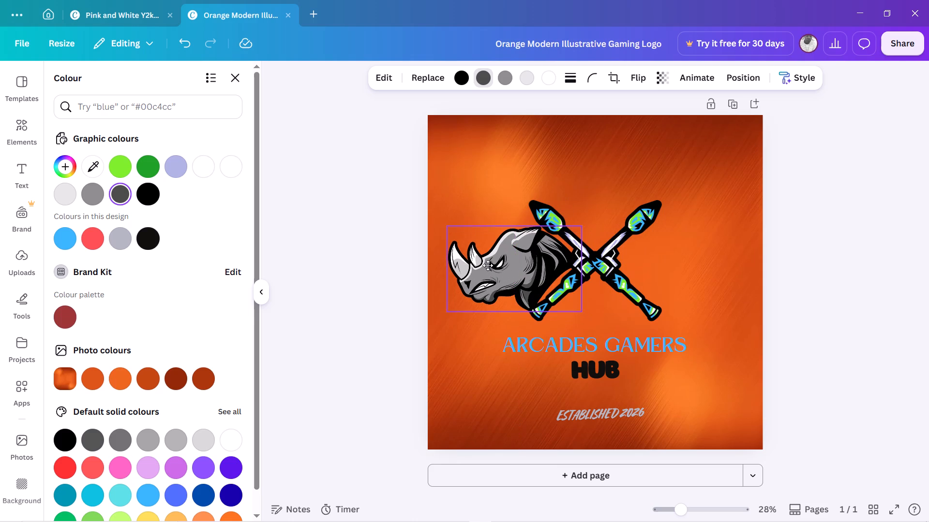
{"action": "left_click_drag", "start_coordinate": [488, 265], "coordinate": [495, 265]}
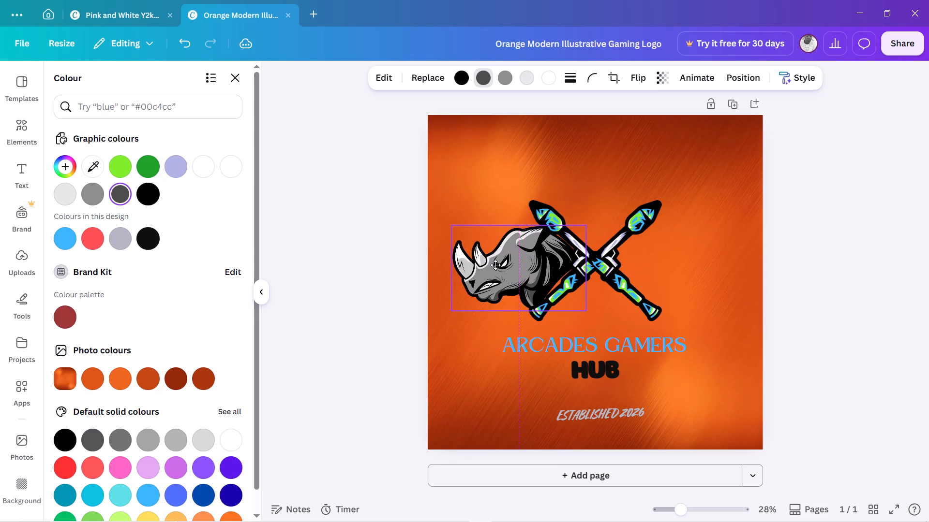
{"action": "left_click_drag", "start_coordinate": [495, 265], "coordinate": [496, 266]}
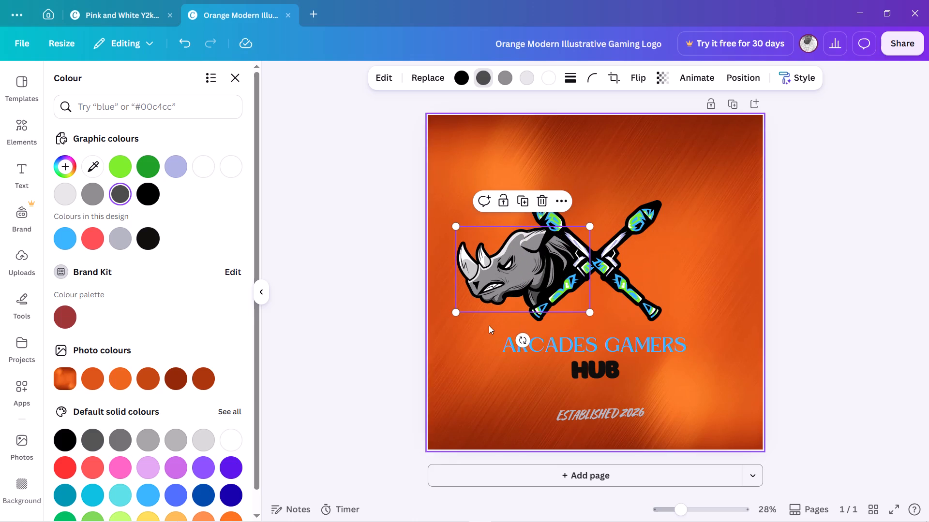
Shift the crossed weapons and the rhino head slightly right so the pair sits balanced above "ARCADES GAMERS".
{"action": "left_click", "coordinate": [674, 261]}
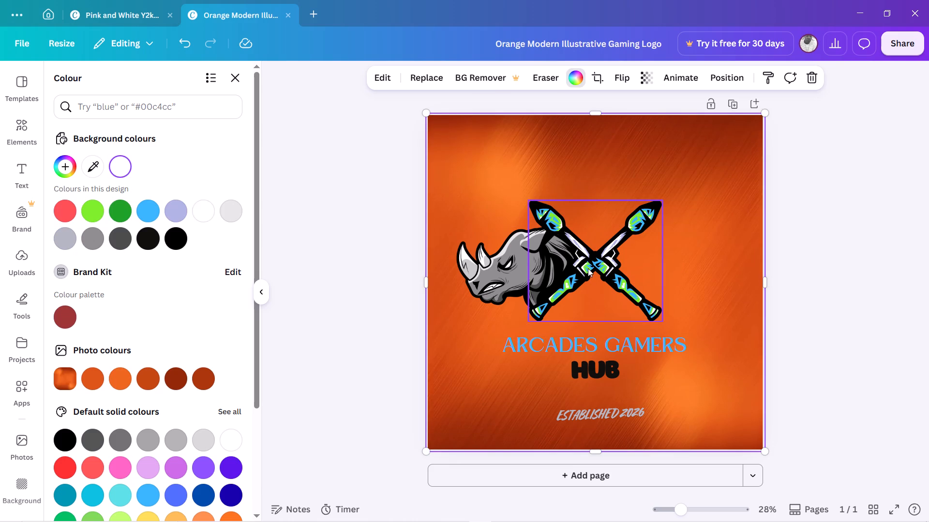
{"action": "left_click_drag", "start_coordinate": [588, 267], "coordinate": [600, 265]}
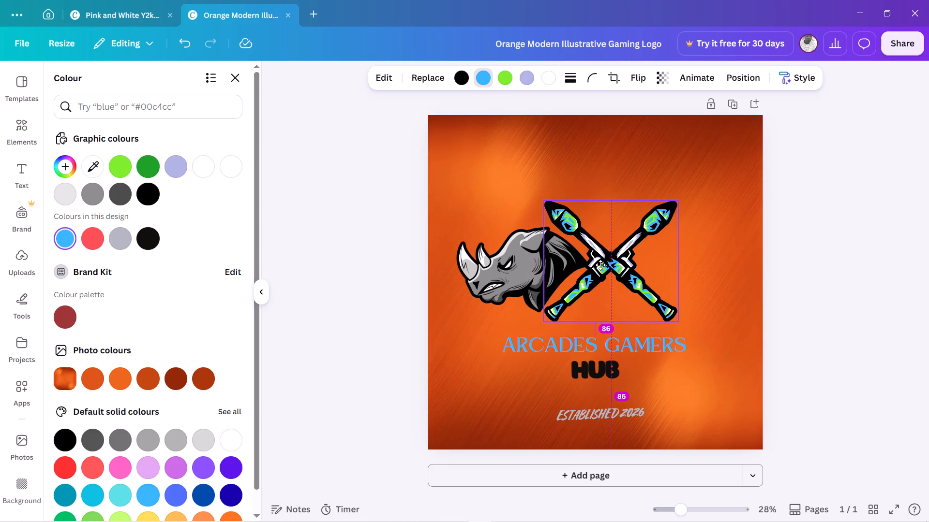
{"action": "left_click_drag", "start_coordinate": [600, 265], "coordinate": [609, 267]}
{"action": "left_click_drag", "start_coordinate": [509, 271], "coordinate": [518, 268]}
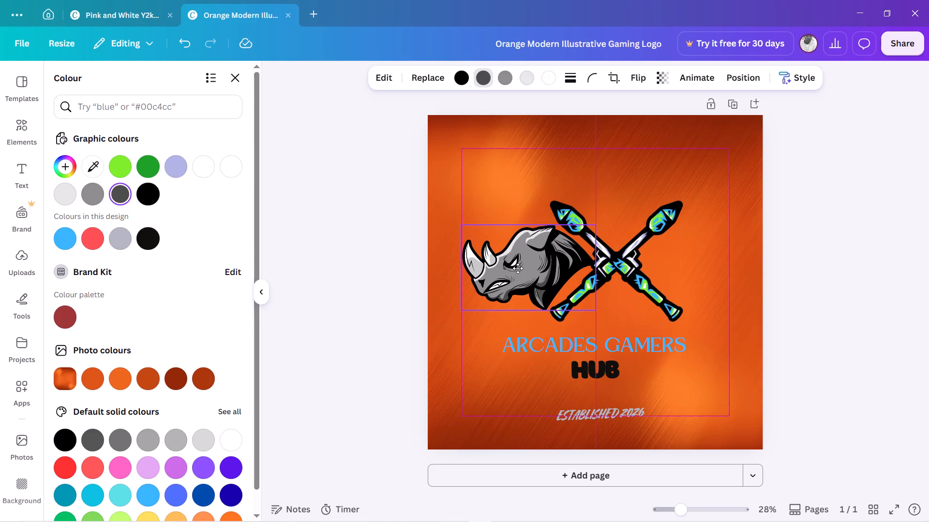
{"action": "left_click_drag", "start_coordinate": [518, 268], "coordinate": [530, 271]}
{"action": "left_click", "coordinate": [641, 286]}
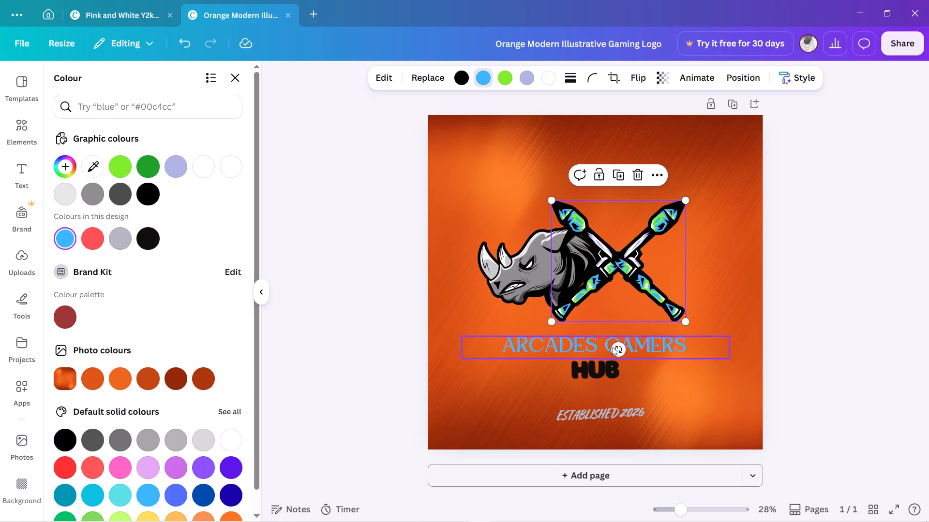
{"action": "left_click", "coordinate": [699, 280]}
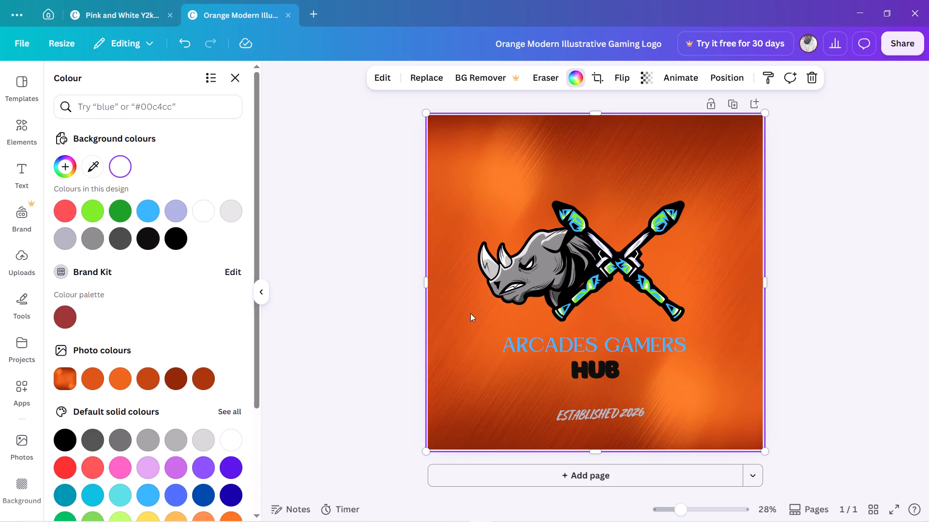
Add the black flaming wheel from the recommended graphics and place it over the weapons' crossing point, with its flames trailing right.
{"action": "left_click", "coordinate": [14, 95]}
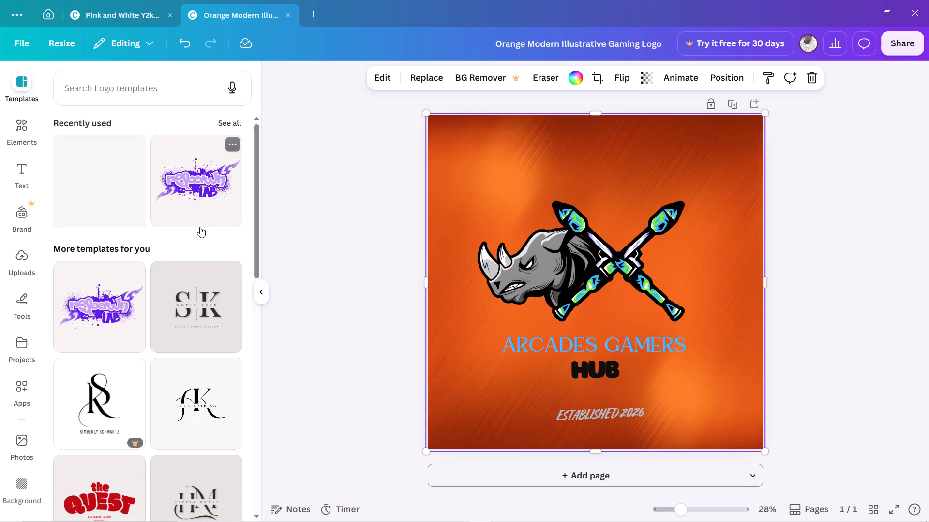
{"action": "left_click", "coordinate": [28, 128]}
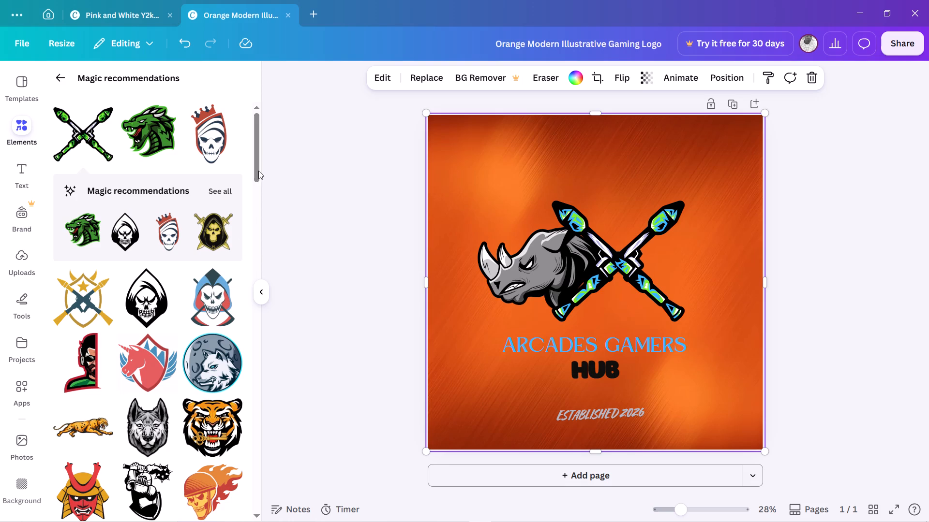
{"action": "left_click_drag", "start_coordinate": [255, 167], "coordinate": [255, 175]}
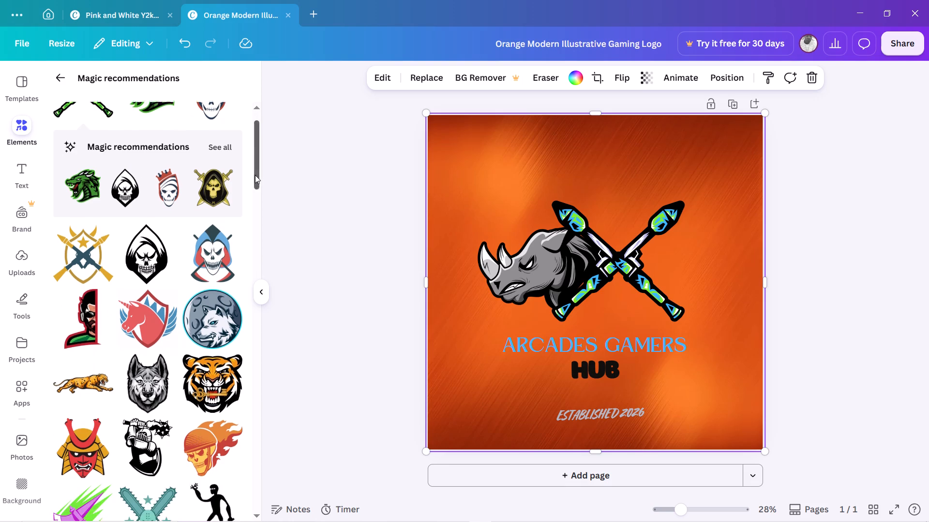
{"action": "left_click_drag", "start_coordinate": [255, 175], "coordinate": [256, 232]}
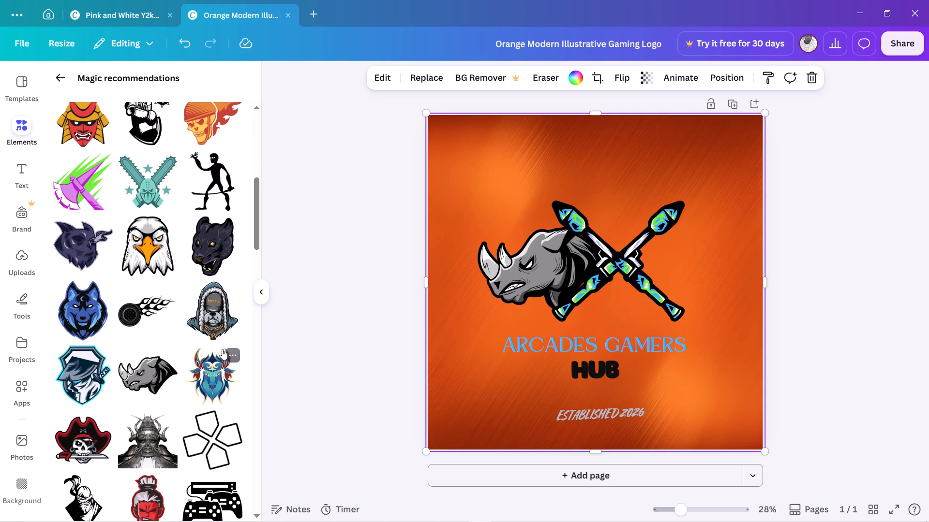
{"action": "left_click", "coordinate": [132, 307]}
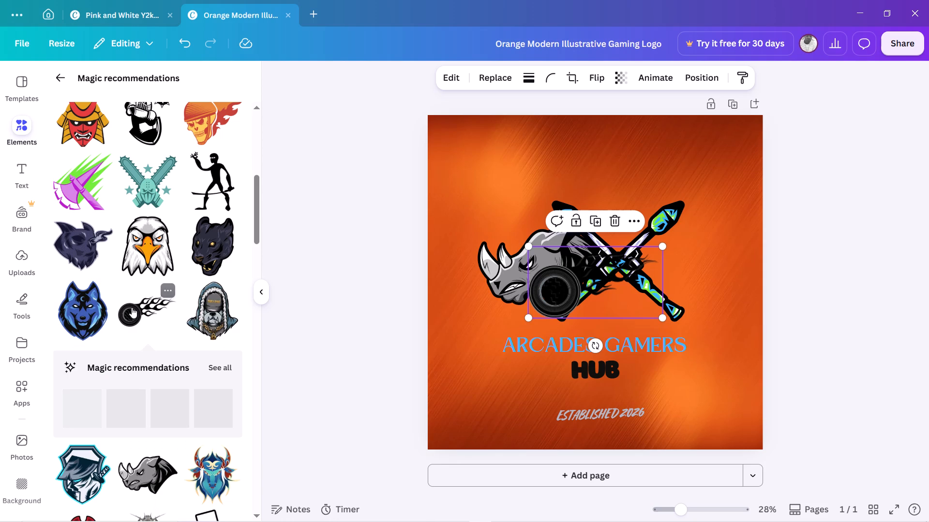
{"action": "left_click_drag", "start_coordinate": [563, 286], "coordinate": [662, 263]}
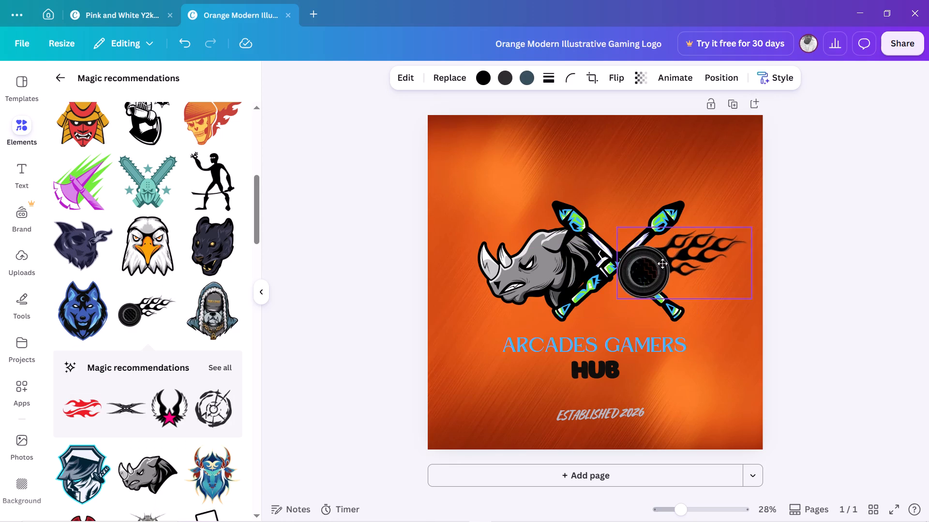
{"action": "left_click_drag", "start_coordinate": [662, 263], "coordinate": [678, 251]}
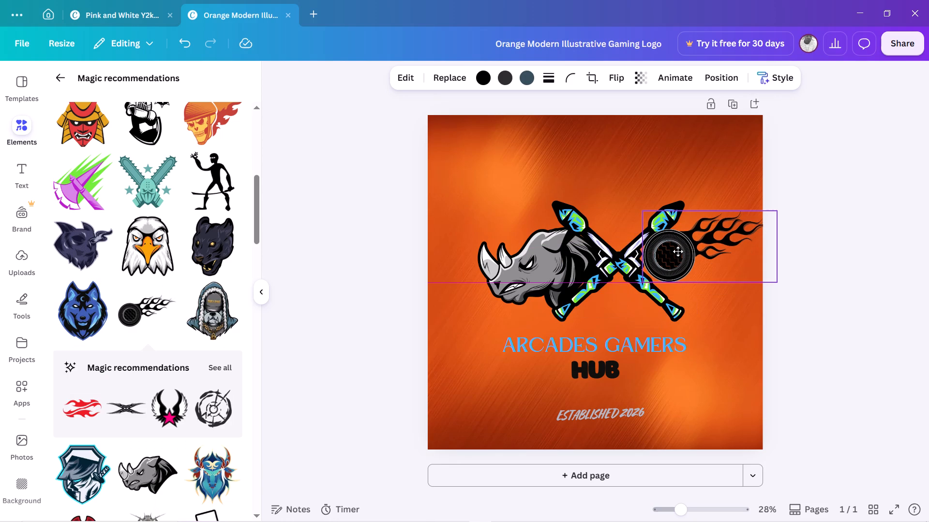
{"action": "left_click_drag", "start_coordinate": [678, 251], "coordinate": [637, 260]}
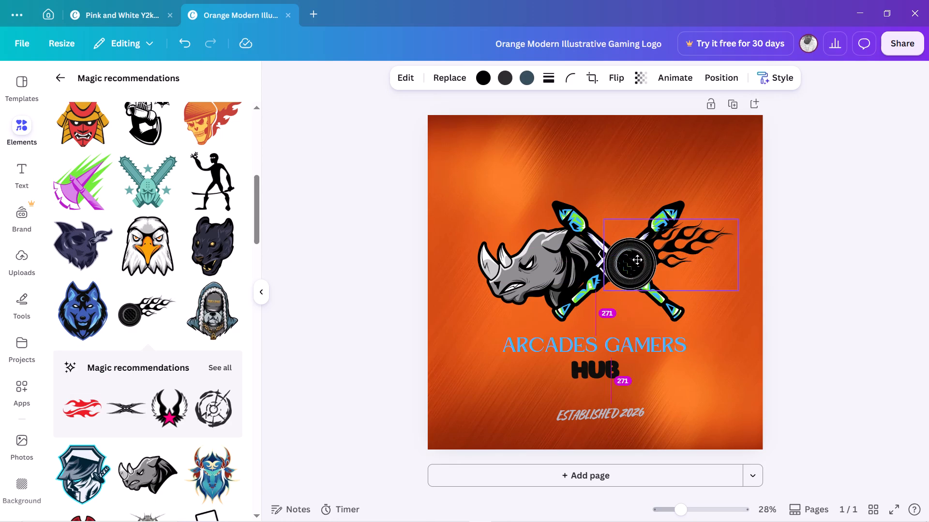
{"action": "left_click_drag", "start_coordinate": [637, 260], "coordinate": [634, 259]}
{"action": "right_click", "coordinate": [629, 268]}
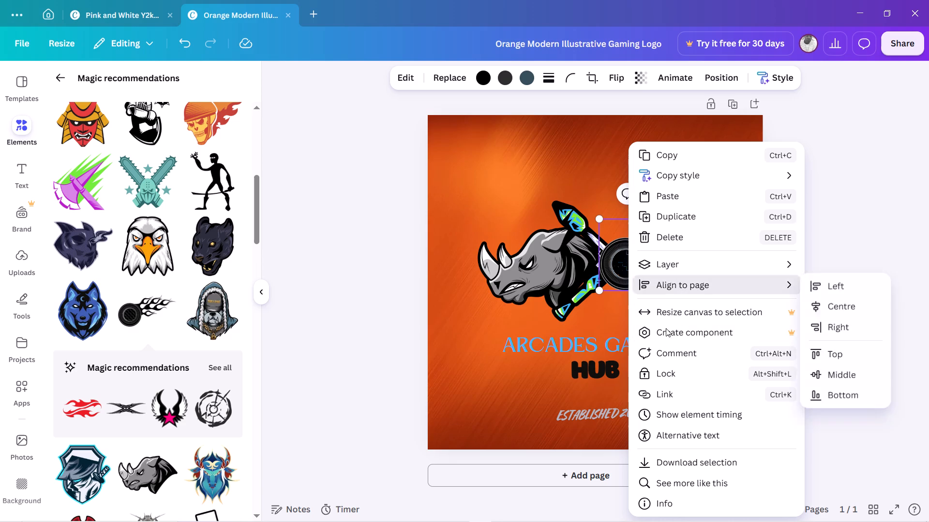
{"action": "left_click", "coordinate": [532, 374]}
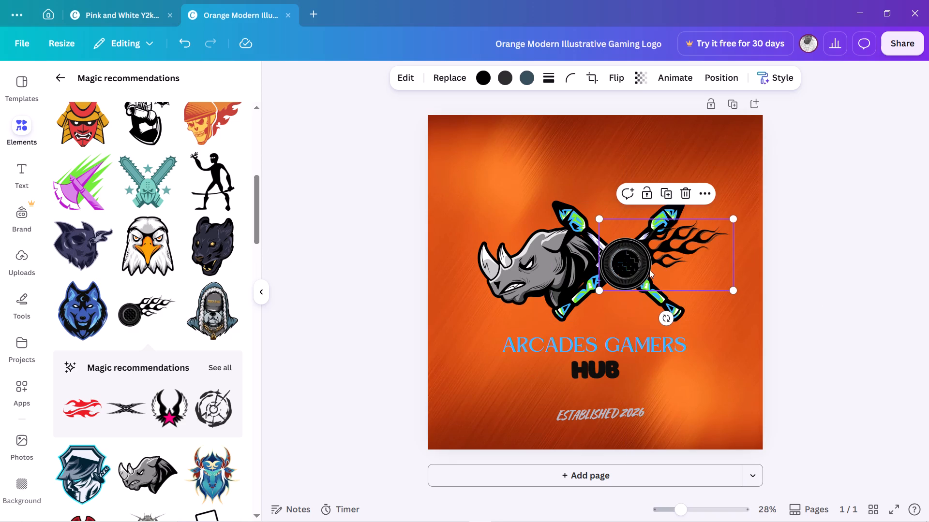
Tilt the flaming wheel slightly clockwise and reposition it just right of the weapons' crossing point.
{"action": "left_click_drag", "start_coordinate": [670, 319], "coordinate": [663, 322]}
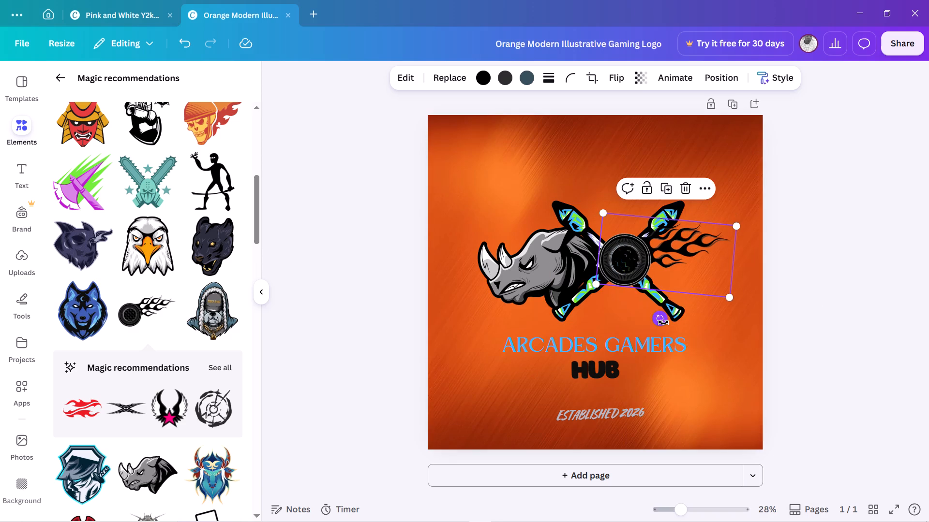
{"action": "left_click_drag", "start_coordinate": [637, 267], "coordinate": [629, 271]}
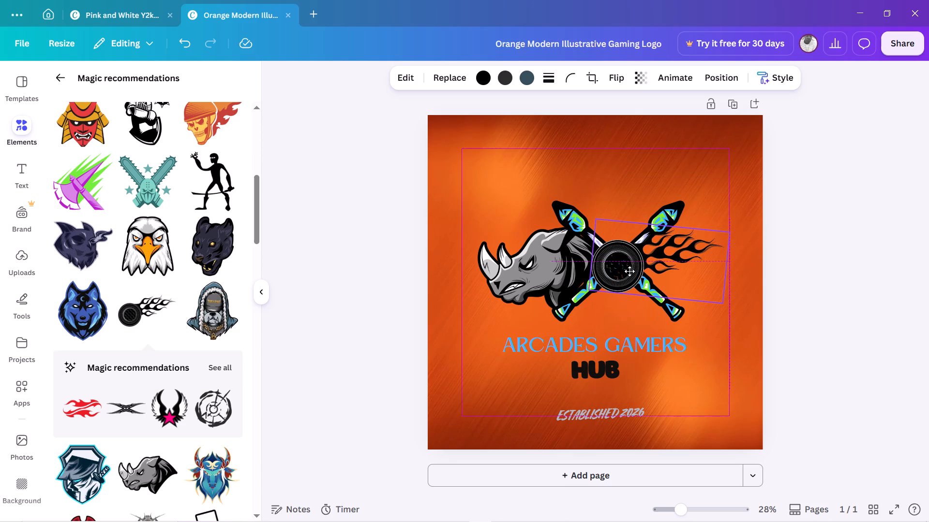
{"action": "left_click_drag", "start_coordinate": [629, 271], "coordinate": [641, 268]}
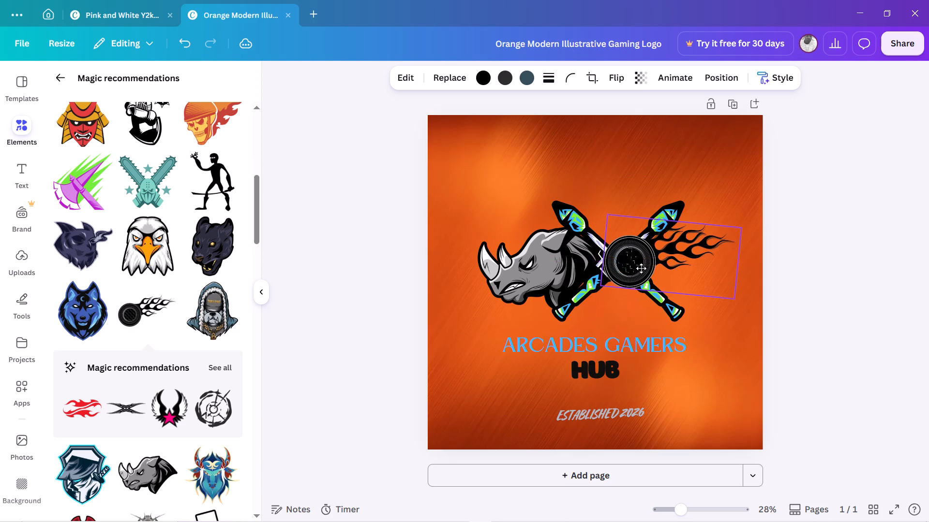
{"action": "left_click_drag", "start_coordinate": [641, 268], "coordinate": [642, 269]}
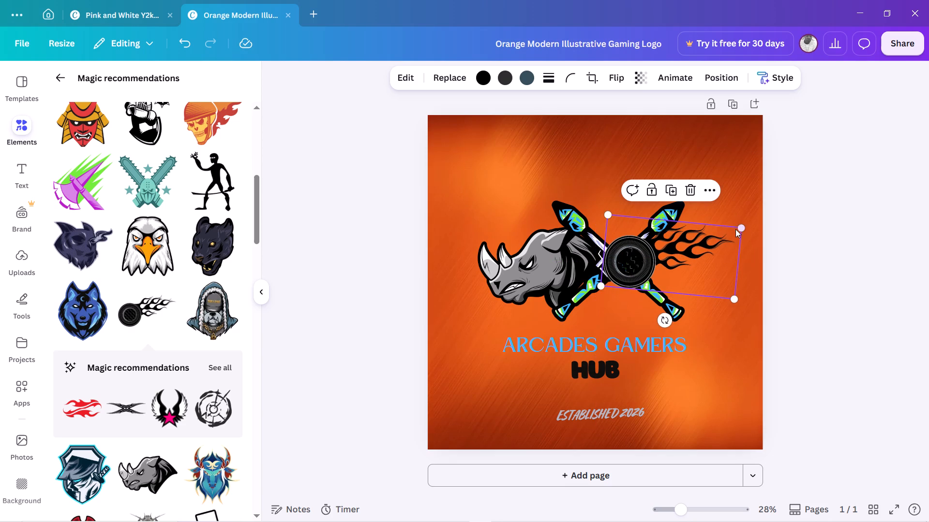
Shrink the flaming wheel to about two thirds of its size and centre it on the weapons' crossing point.
{"action": "left_click_drag", "start_coordinate": [741, 228], "coordinate": [748, 233]}
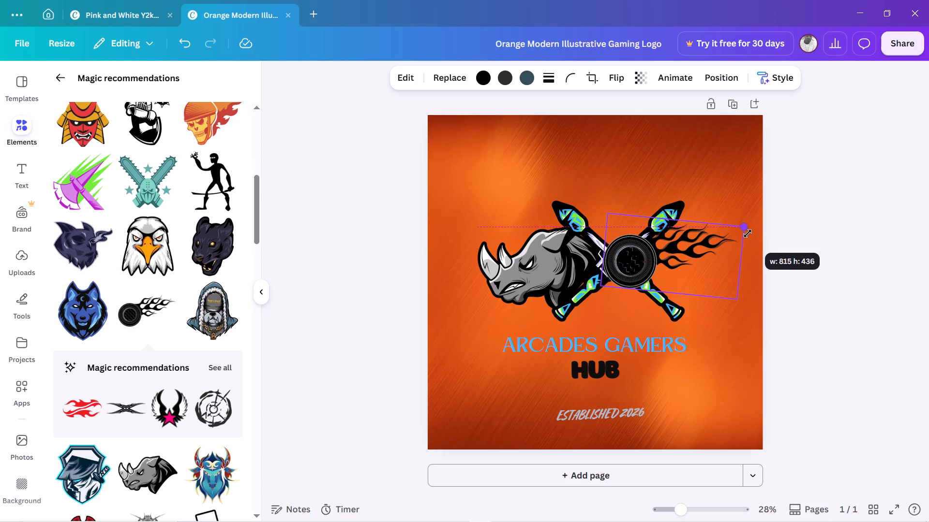
{"action": "left_click_drag", "start_coordinate": [748, 233], "coordinate": [749, 250]}
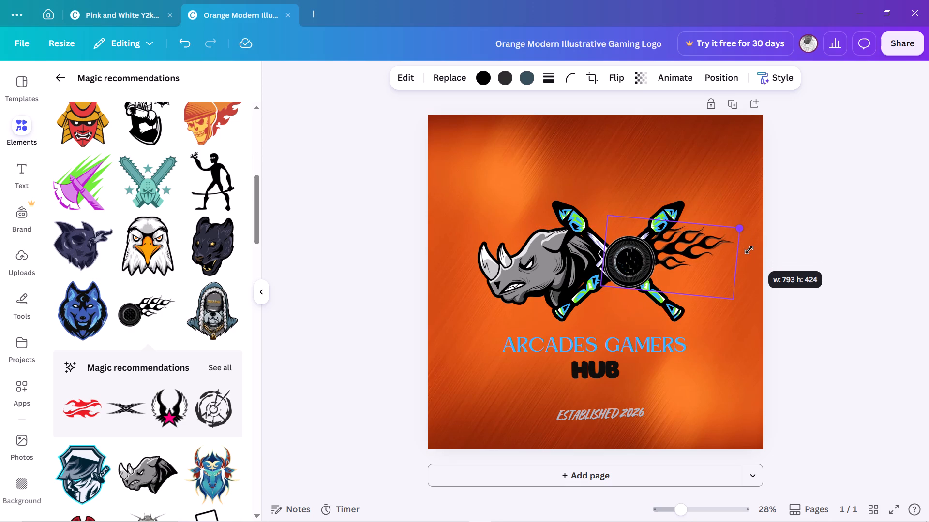
{"action": "left_click_drag", "start_coordinate": [749, 250], "coordinate": [738, 276]}
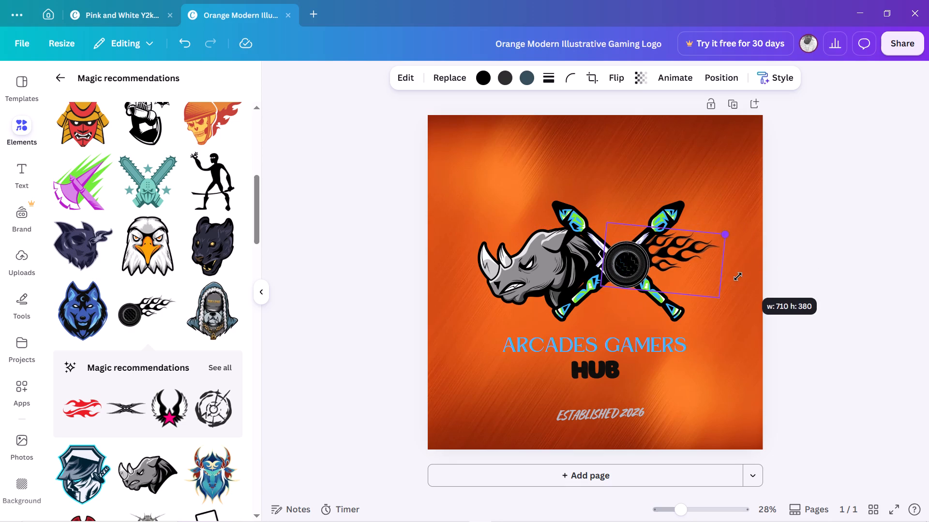
{"action": "left_click_drag", "start_coordinate": [738, 276], "coordinate": [705, 272]}
{"action": "left_click_drag", "start_coordinate": [618, 265], "coordinate": [616, 264]}
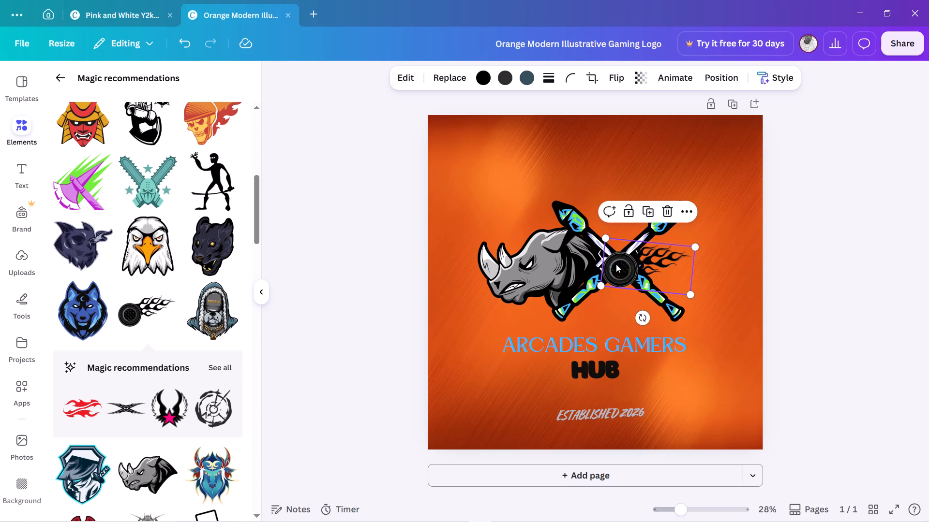
{"action": "left_click_drag", "start_coordinate": [616, 264], "coordinate": [624, 257]}
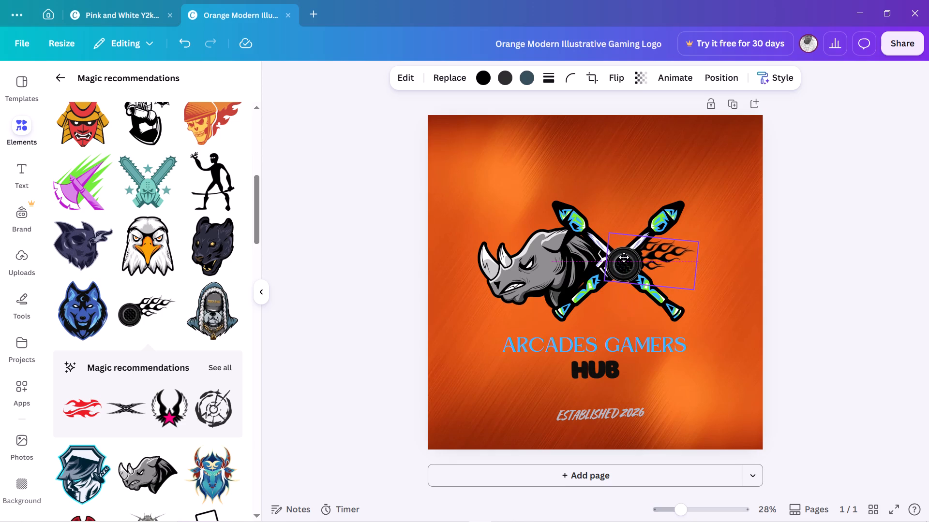
{"action": "left_click_drag", "start_coordinate": [624, 257], "coordinate": [622, 256]}
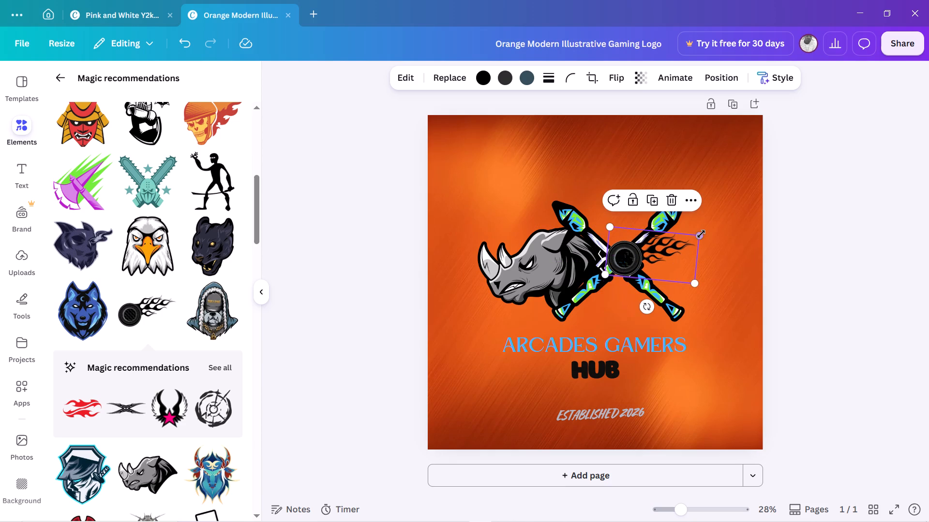
{"action": "left_click", "coordinate": [703, 234]}
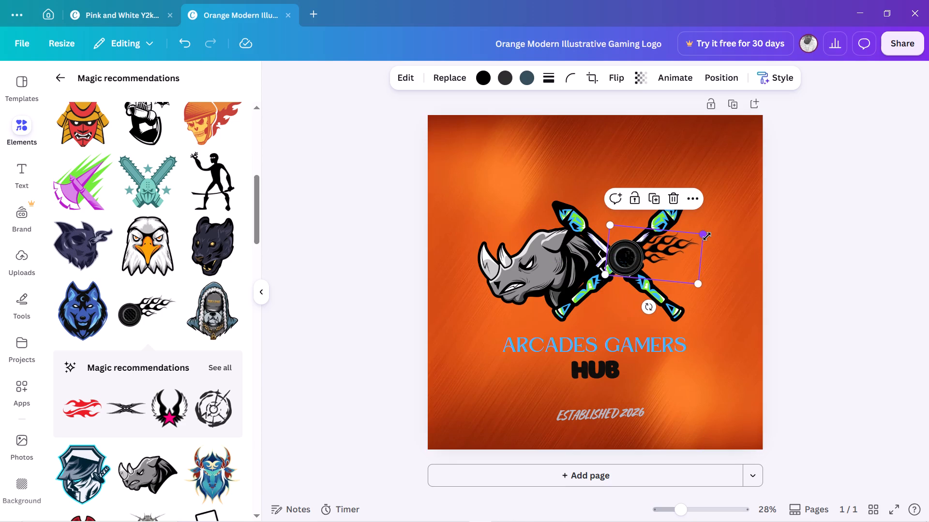
{"action": "left_click", "coordinate": [711, 269]}
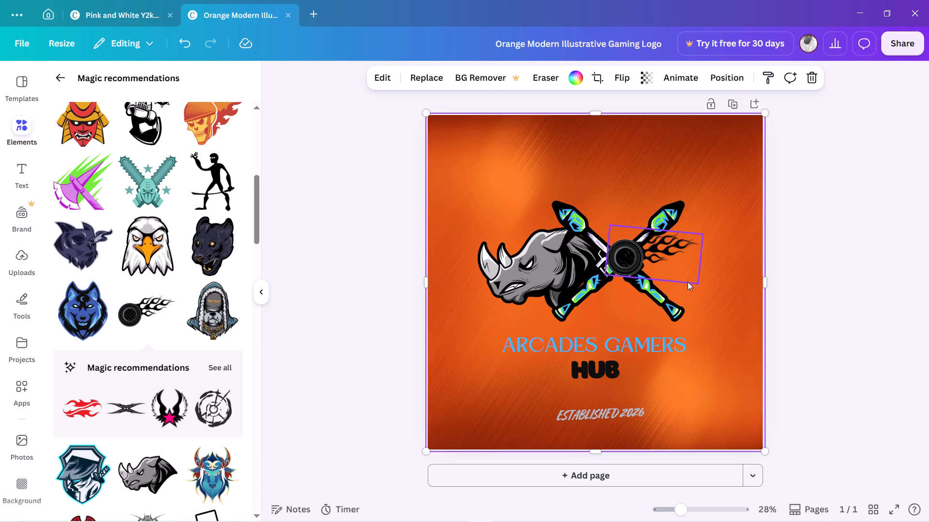
Move the crossed weapons to the design's lower-right corner and place the flaming wheel just to the right of the rhino's neck.
{"action": "left_click_drag", "start_coordinate": [627, 260], "coordinate": [611, 286]}
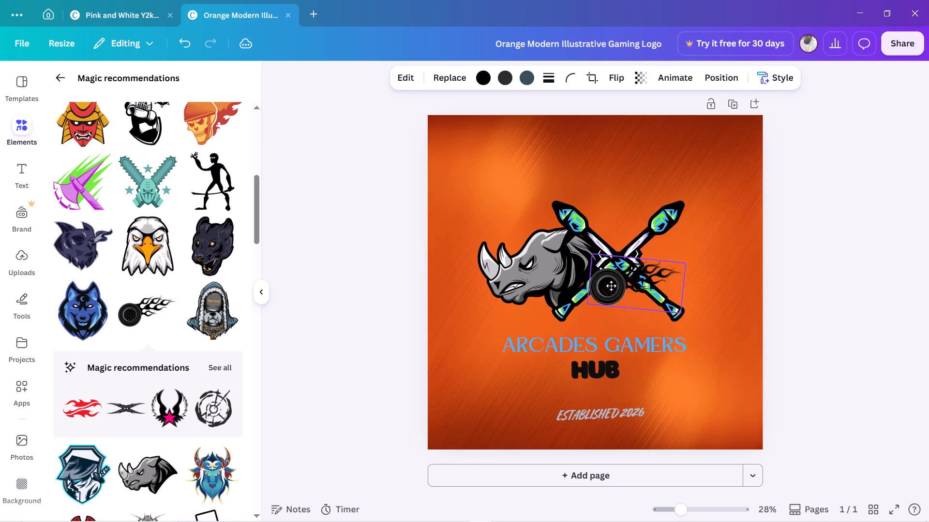
{"action": "left_click_drag", "start_coordinate": [611, 286], "coordinate": [609, 175]}
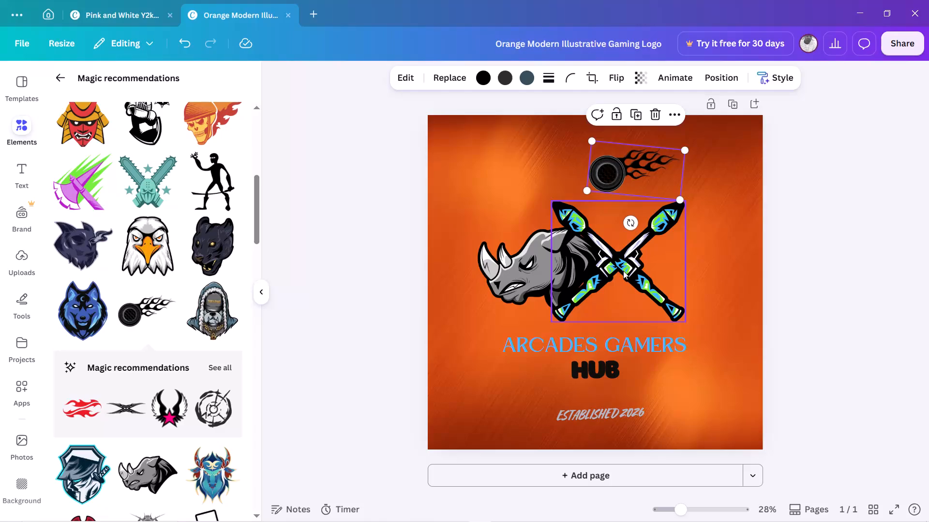
{"action": "left_click_drag", "start_coordinate": [615, 257], "coordinate": [694, 406]}
{"action": "left_click_drag", "start_coordinate": [613, 171], "coordinate": [629, 196]}
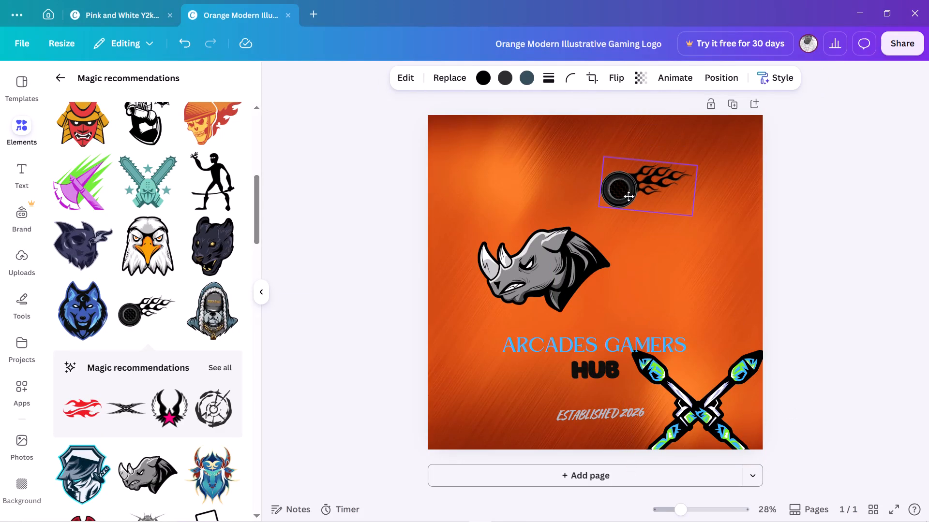
{"action": "left_click_drag", "start_coordinate": [629, 196], "coordinate": [638, 263]}
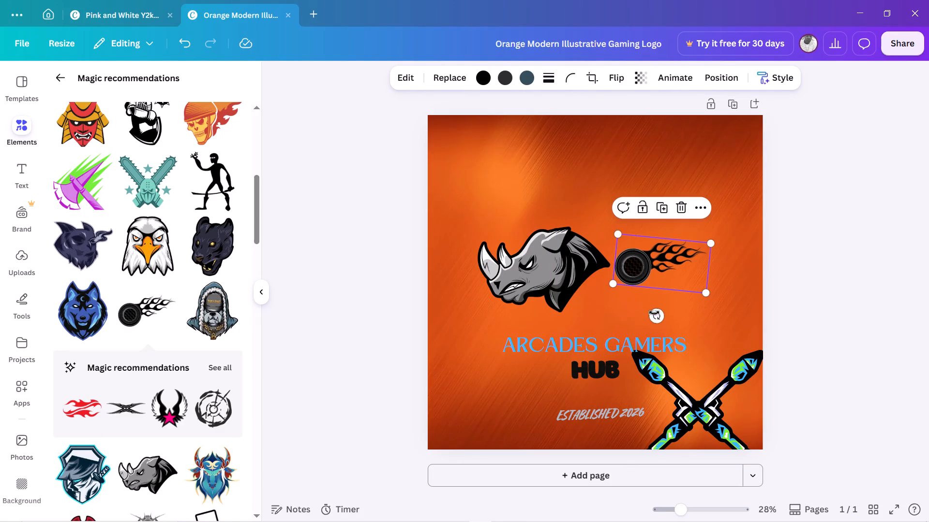
Rotate the flaming wheel clockwise to about 17° so its flames trail more level.
{"action": "left_click_drag", "start_coordinate": [654, 317], "coordinate": [648, 316]}
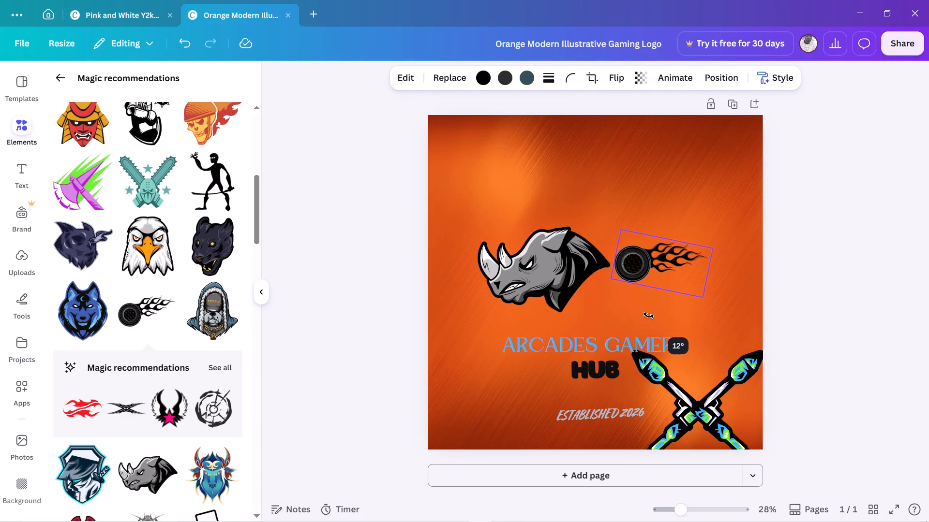
{"action": "left_click_drag", "start_coordinate": [648, 316], "coordinate": [644, 314]}
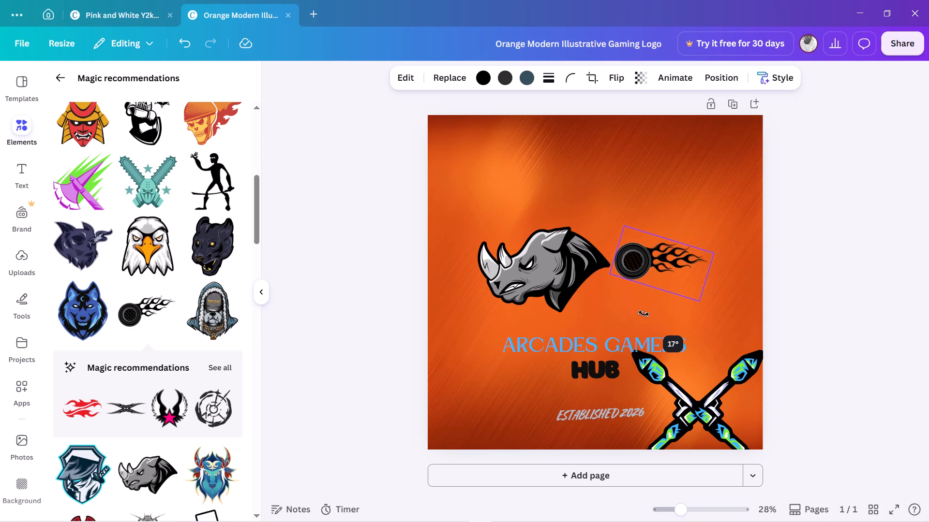
{"action": "left_click_drag", "start_coordinate": [644, 314], "coordinate": [643, 313]}
{"action": "left_click", "coordinate": [733, 193]}
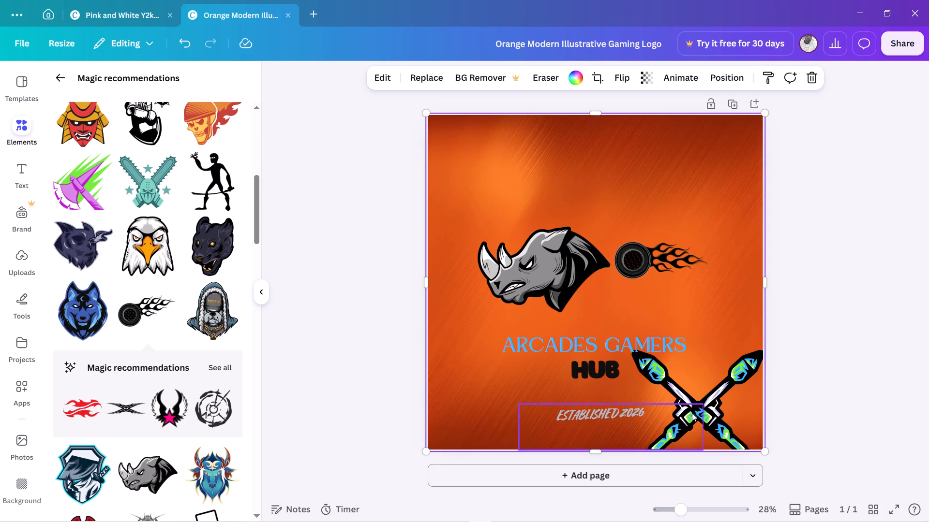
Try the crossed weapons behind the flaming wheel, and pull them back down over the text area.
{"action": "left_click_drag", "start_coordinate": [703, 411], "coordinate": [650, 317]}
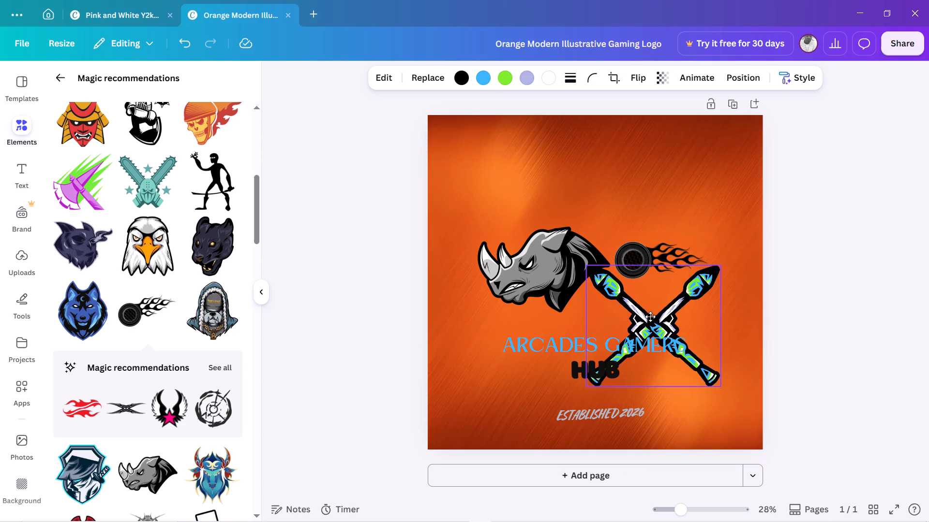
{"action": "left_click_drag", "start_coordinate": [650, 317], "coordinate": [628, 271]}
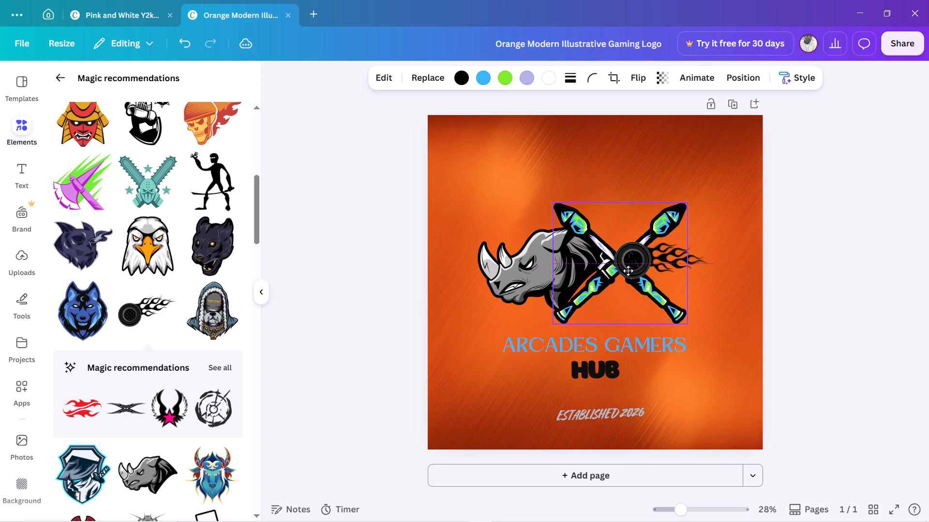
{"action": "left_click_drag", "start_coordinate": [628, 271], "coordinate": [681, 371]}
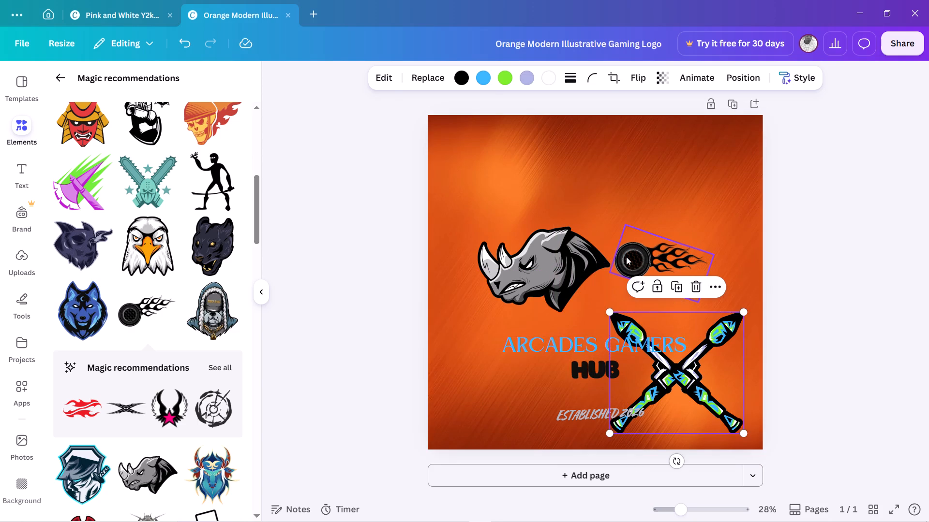
Shift the flaming wheel left against the rhino's neck and move the crossed weapons back up behind it.
{"action": "left_click_drag", "start_coordinate": [626, 256], "coordinate": [617, 258]}
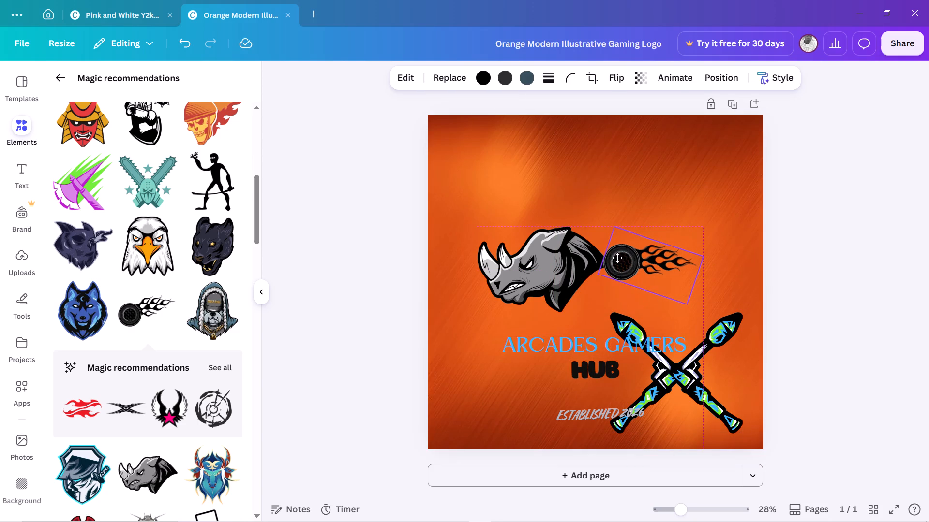
{"action": "left_click_drag", "start_coordinate": [617, 258], "coordinate": [617, 258]}
{"action": "left_click_drag", "start_coordinate": [674, 377], "coordinate": [670, 376]}
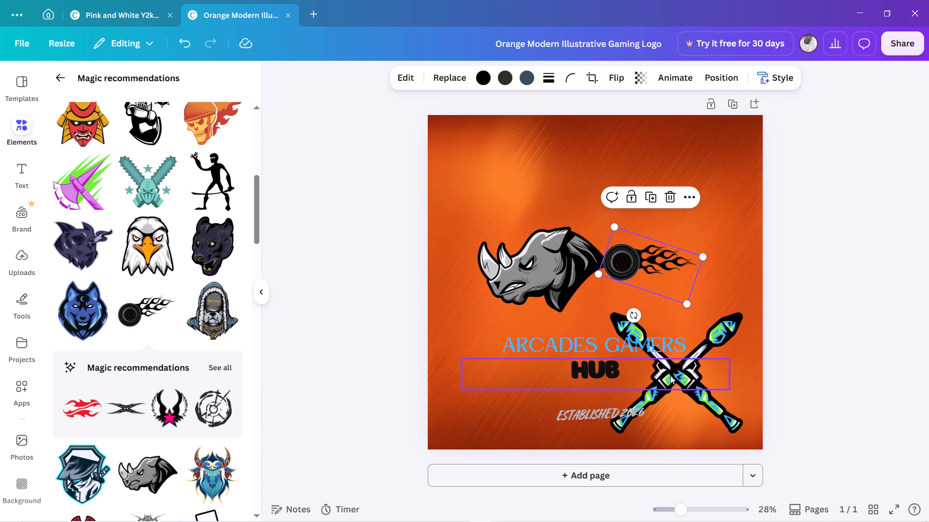
{"action": "left_click_drag", "start_coordinate": [670, 376], "coordinate": [667, 356]}
{"action": "left_click_drag", "start_coordinate": [665, 395], "coordinate": [605, 276]}
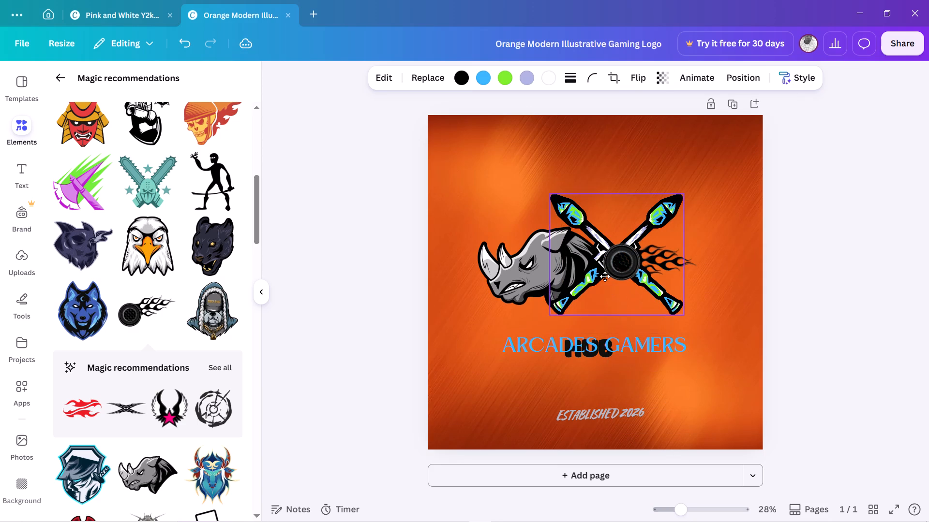
{"action": "left_click_drag", "start_coordinate": [605, 276], "coordinate": [600, 280]}
Nudge the crossed weapons slightly down and right, and shift the flaming wheel slightly right over their crossing point.
{"action": "left_click", "coordinate": [672, 263]}
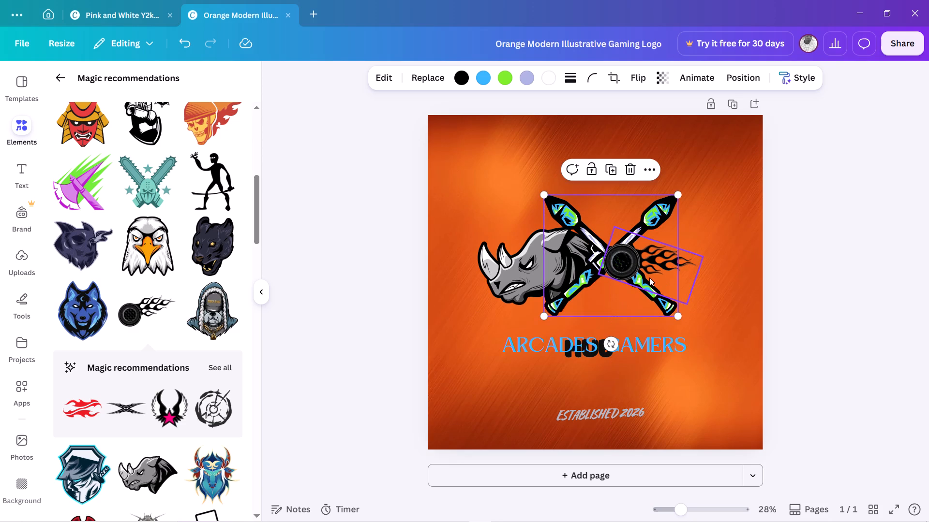
{"action": "left_click", "coordinate": [616, 263]}
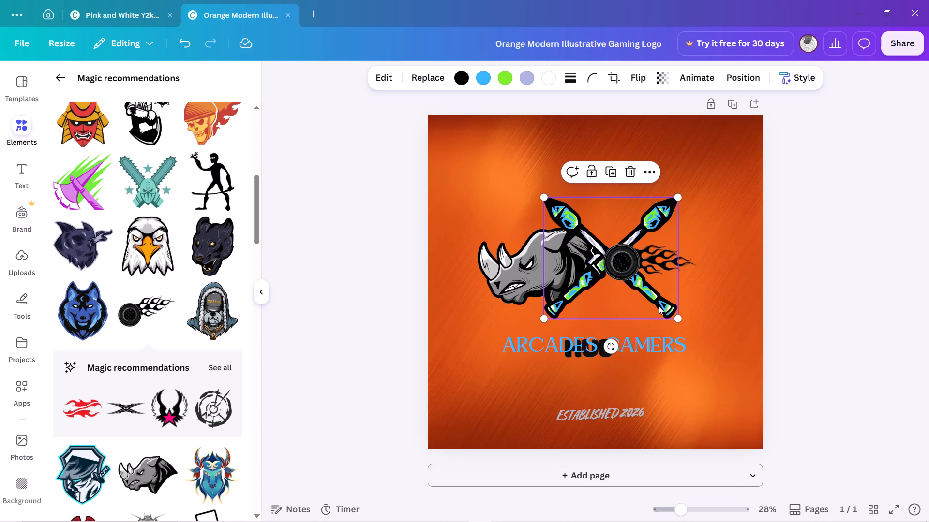
{"action": "left_click_drag", "start_coordinate": [631, 261], "coordinate": [633, 261]}
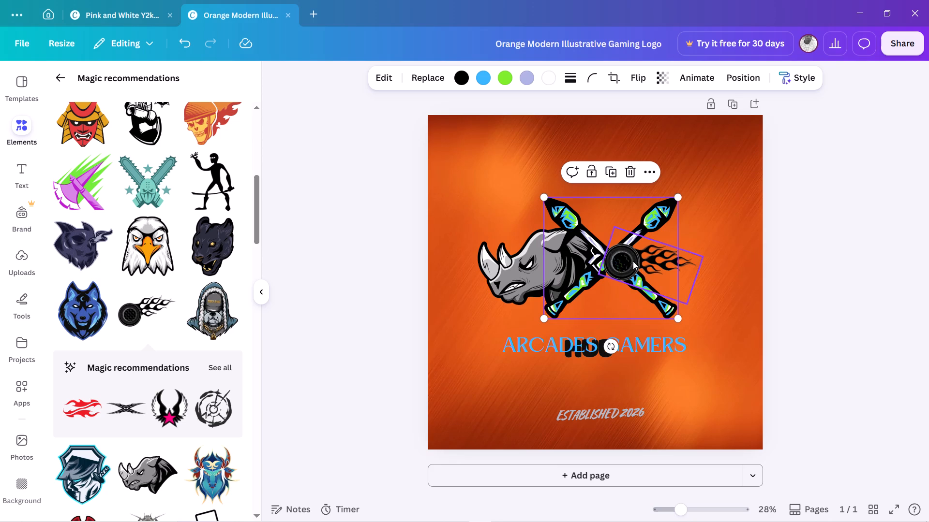
{"action": "left_click_drag", "start_coordinate": [633, 261], "coordinate": [636, 263]}
{"action": "left_click", "coordinate": [623, 264]}
{"action": "left_click_drag", "start_coordinate": [623, 264], "coordinate": [627, 263]}
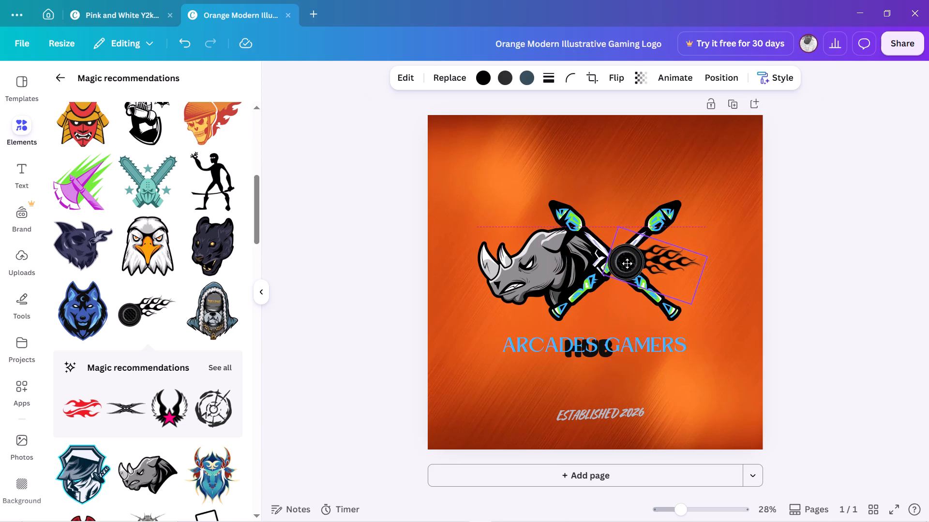
Move the flaming wheel to the right of the weapons' crossing point and send it backward behind the weapons.
{"action": "left_click_drag", "start_coordinate": [627, 263], "coordinate": [673, 261]}
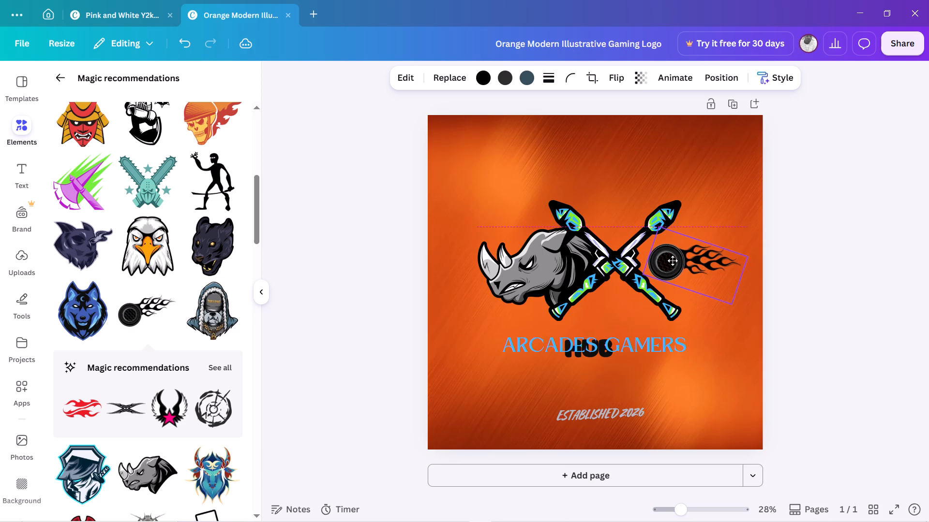
{"action": "left_click_drag", "start_coordinate": [673, 261], "coordinate": [642, 255]}
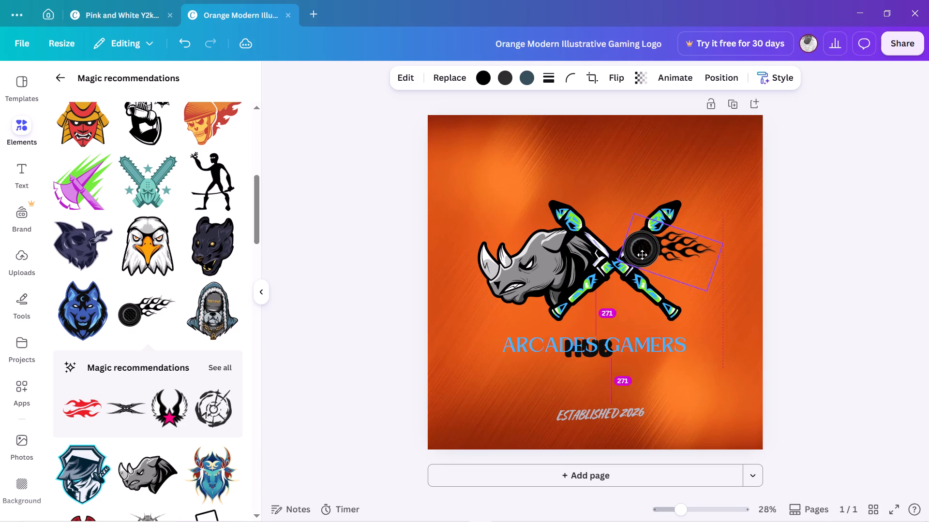
{"action": "left_click_drag", "start_coordinate": [642, 255], "coordinate": [642, 259]}
{"action": "right_click", "coordinate": [635, 263]}
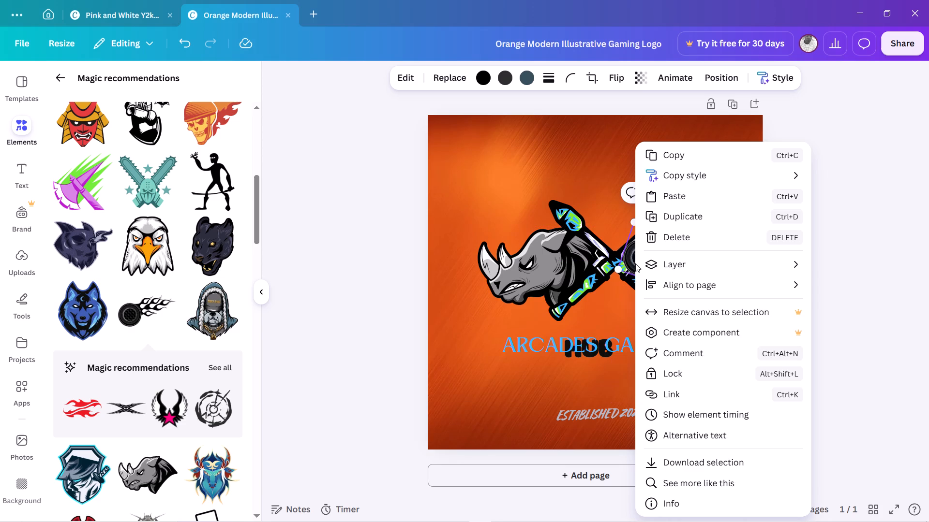
{"action": "left_click", "coordinate": [654, 261]}
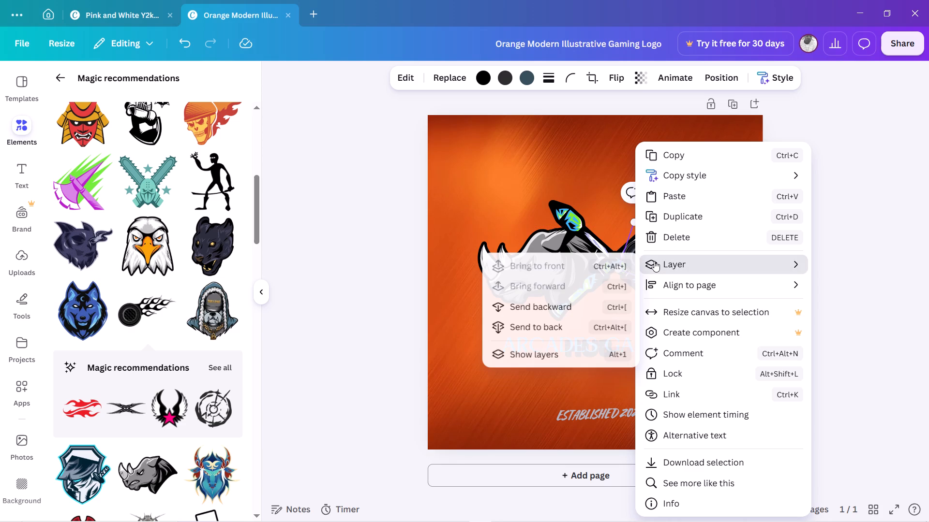
{"action": "left_click", "coordinate": [555, 309]}
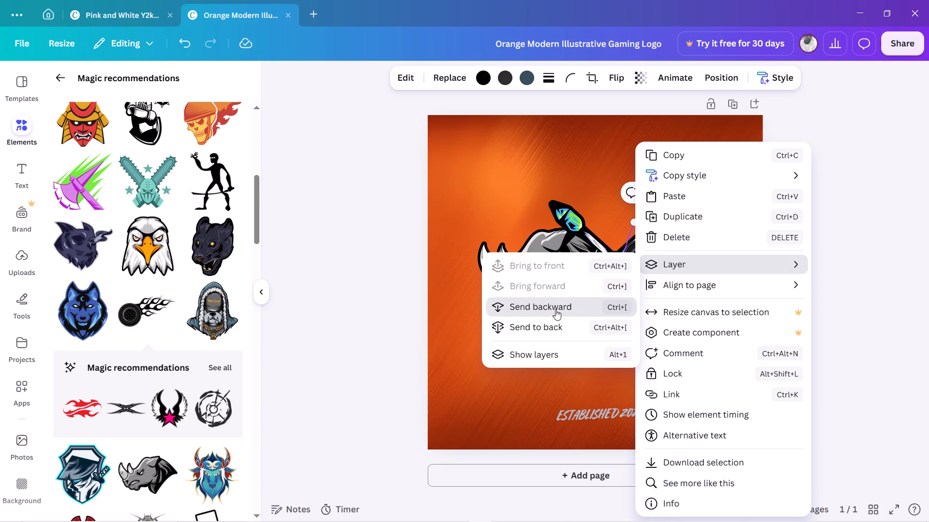
{"action": "left_click", "coordinate": [537, 394]}
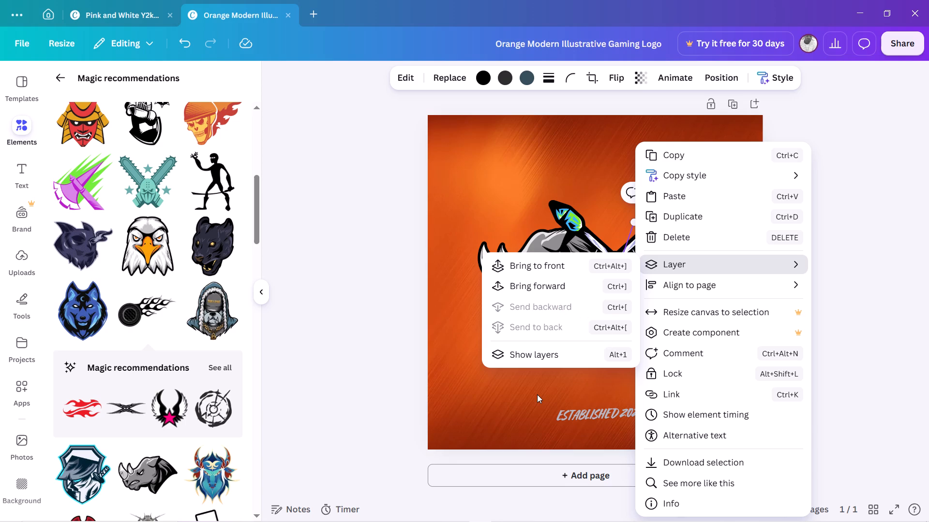
Move the flaming wheel left behind the weapons' crossing point and enlarge it to about 610 by 326.
{"action": "left_click_drag", "start_coordinate": [678, 262], "coordinate": [675, 263]}
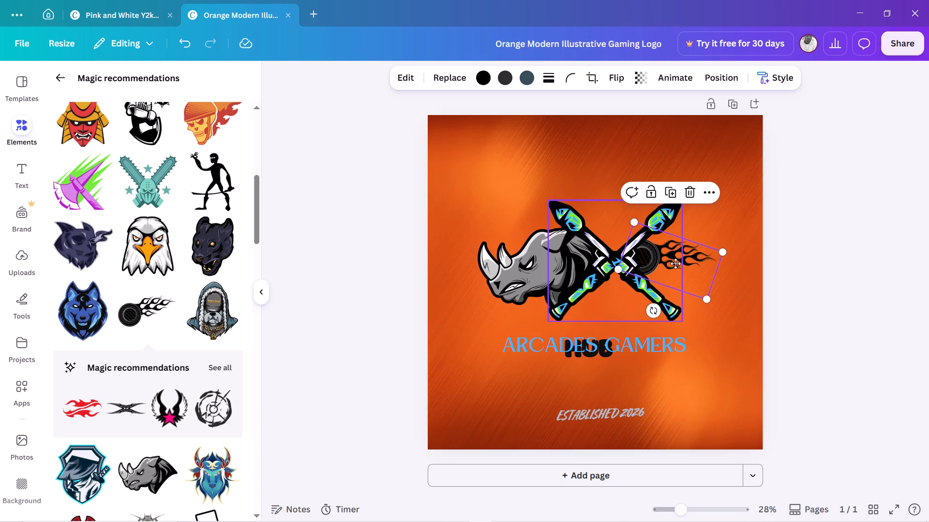
{"action": "left_click_drag", "start_coordinate": [675, 263], "coordinate": [653, 267]}
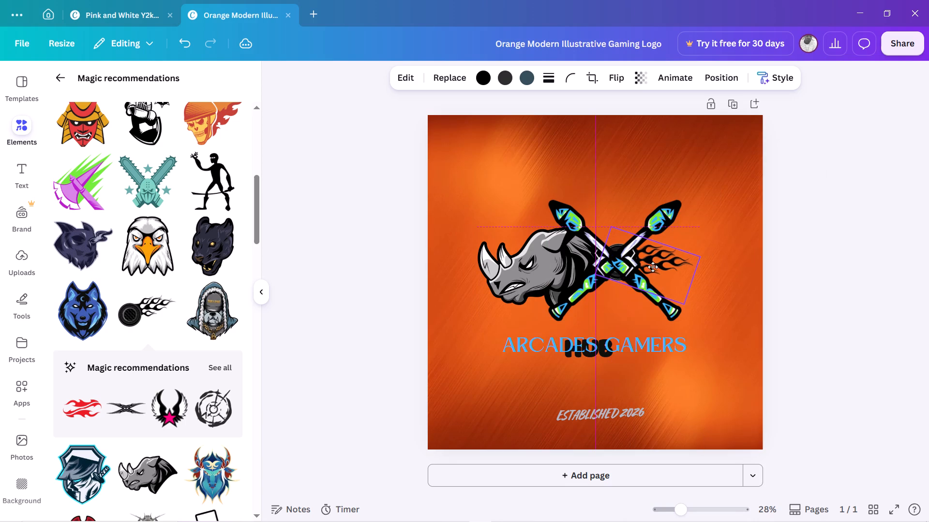
{"action": "left_click_drag", "start_coordinate": [653, 267], "coordinate": [651, 267]}
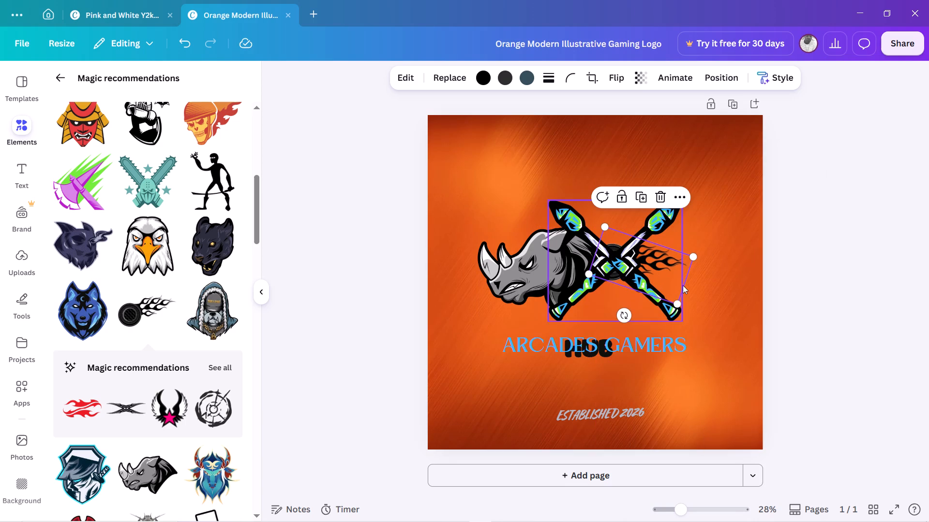
{"action": "left_click_drag", "start_coordinate": [691, 257], "coordinate": [694, 257]}
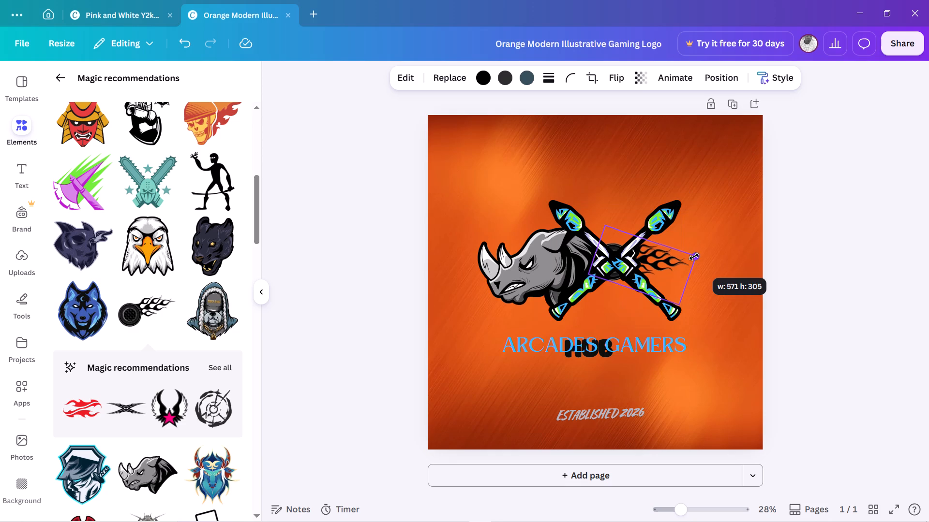
{"action": "left_click_drag", "start_coordinate": [694, 257], "coordinate": [700, 257]}
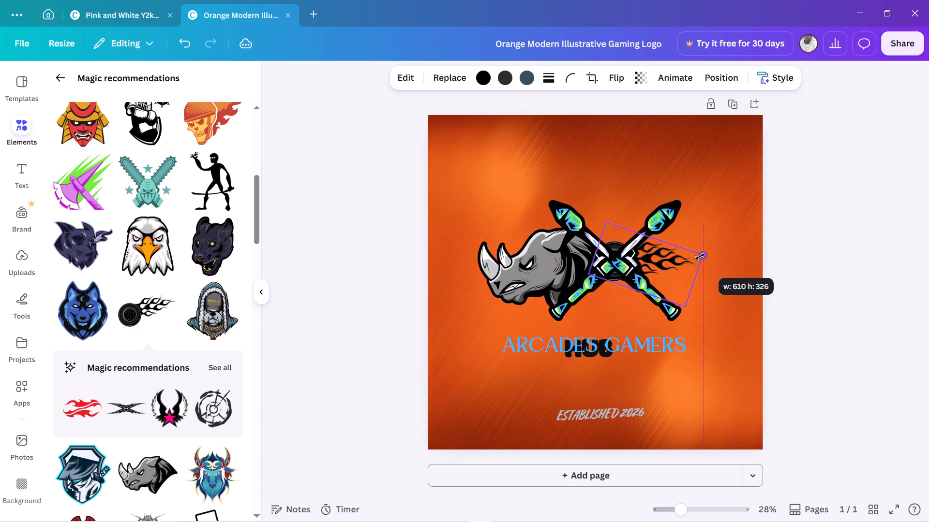
{"action": "left_click_drag", "start_coordinate": [700, 257], "coordinate": [701, 257]}
{"action": "left_click", "coordinate": [722, 203]}
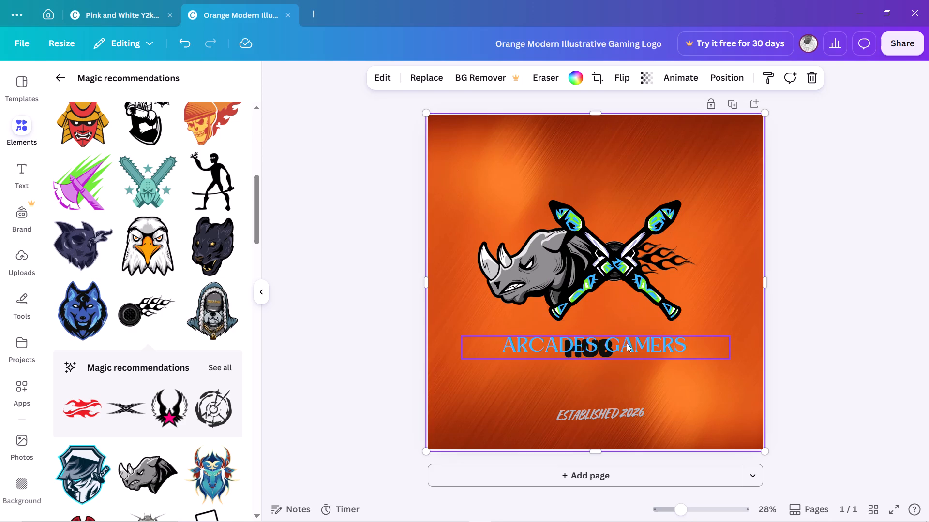
Move the ARCADES GAMERS text up off HUB, so it sits just below the crossed weapons.
{"action": "left_click_drag", "start_coordinate": [627, 343], "coordinate": [630, 324]}
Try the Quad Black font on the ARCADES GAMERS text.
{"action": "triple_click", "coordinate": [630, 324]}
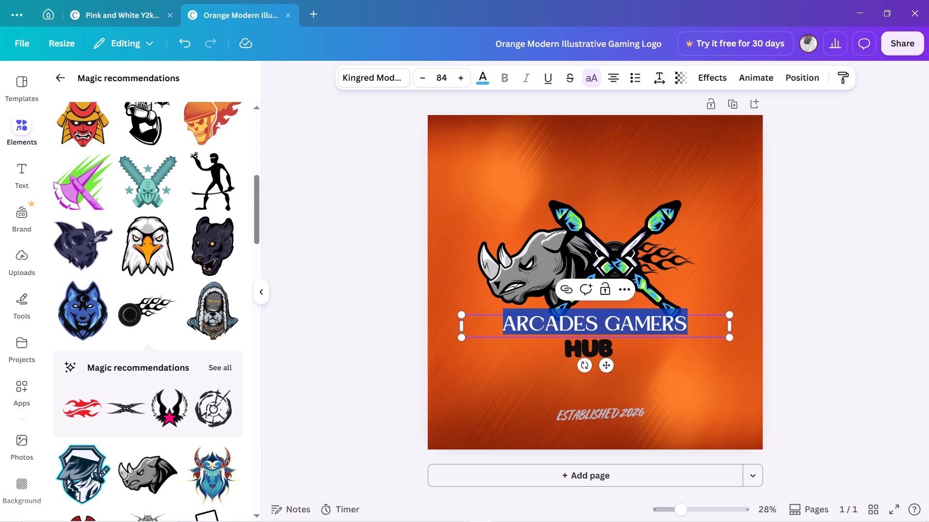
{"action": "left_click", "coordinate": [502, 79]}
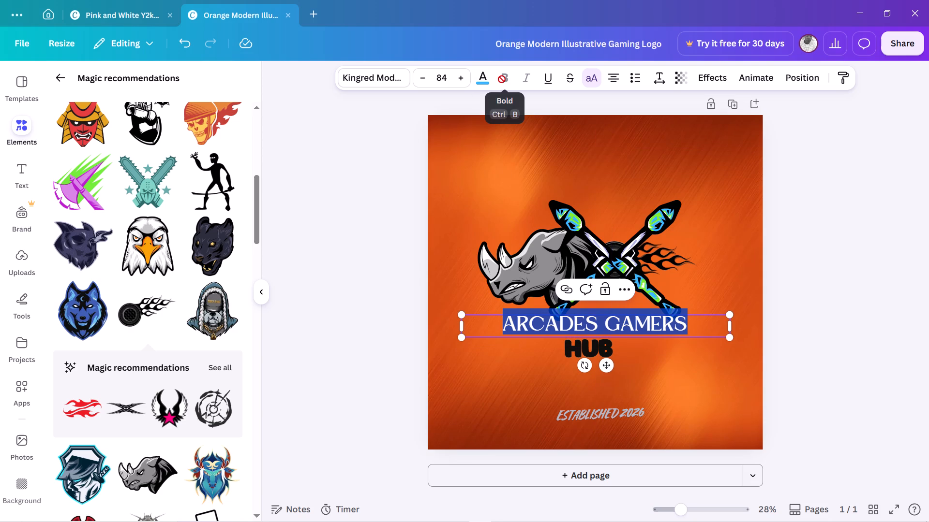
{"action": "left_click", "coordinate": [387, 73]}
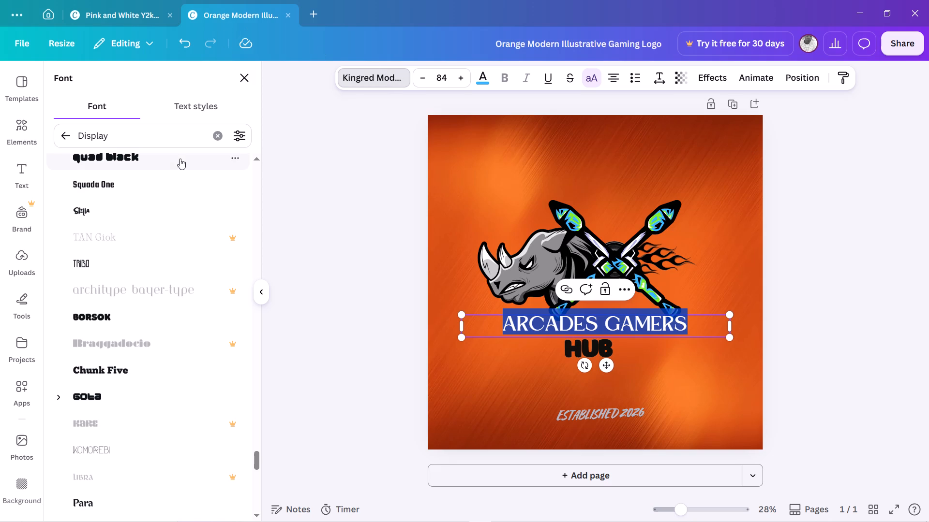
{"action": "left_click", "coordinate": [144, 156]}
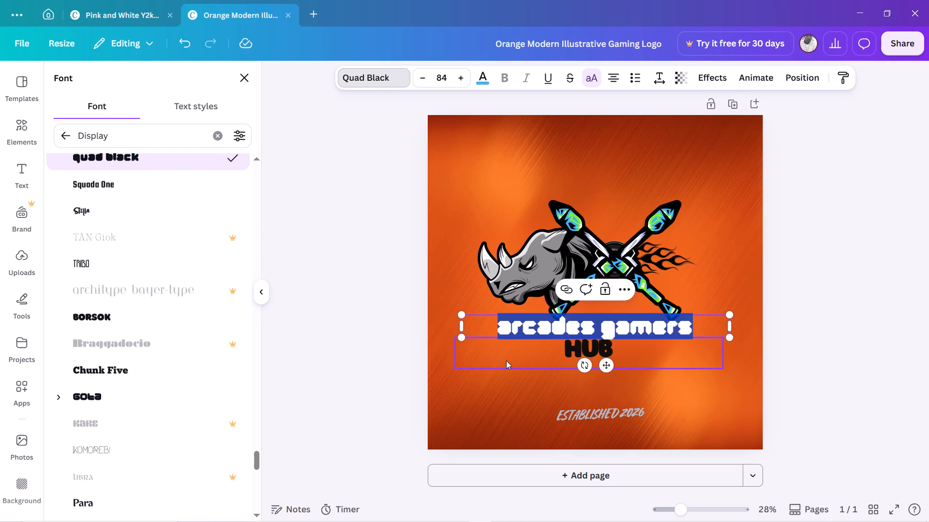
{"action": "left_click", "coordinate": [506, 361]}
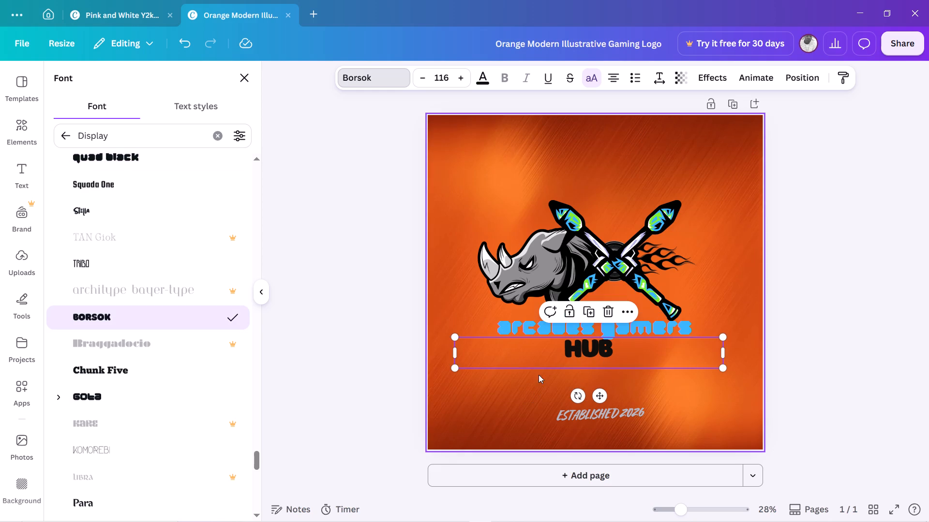
Set the ARCADES GAMERS text in the Notable font.
{"action": "triple_click", "coordinate": [519, 326]}
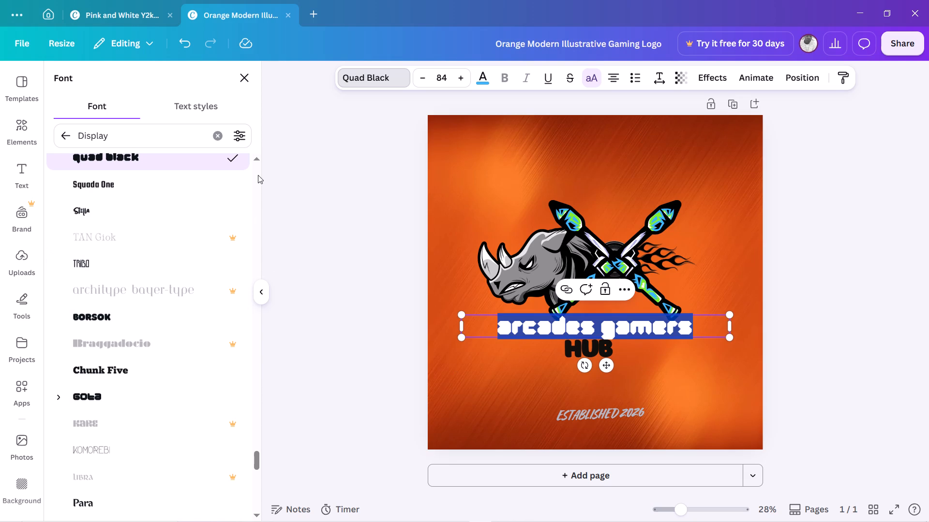
{"action": "left_click_drag", "start_coordinate": [257, 452], "coordinate": [257, 448]}
{"action": "left_click_drag", "start_coordinate": [257, 448], "coordinate": [259, 433]}
{"action": "left_click", "coordinate": [148, 460]}
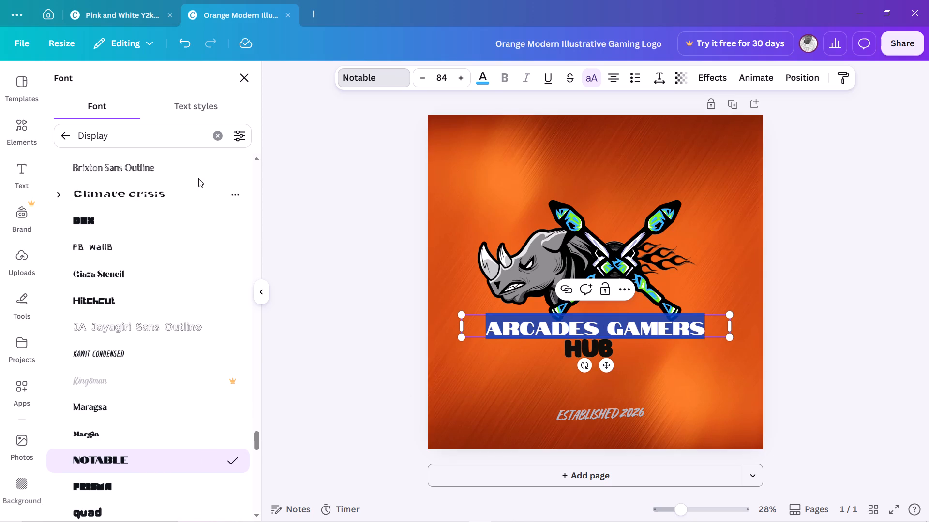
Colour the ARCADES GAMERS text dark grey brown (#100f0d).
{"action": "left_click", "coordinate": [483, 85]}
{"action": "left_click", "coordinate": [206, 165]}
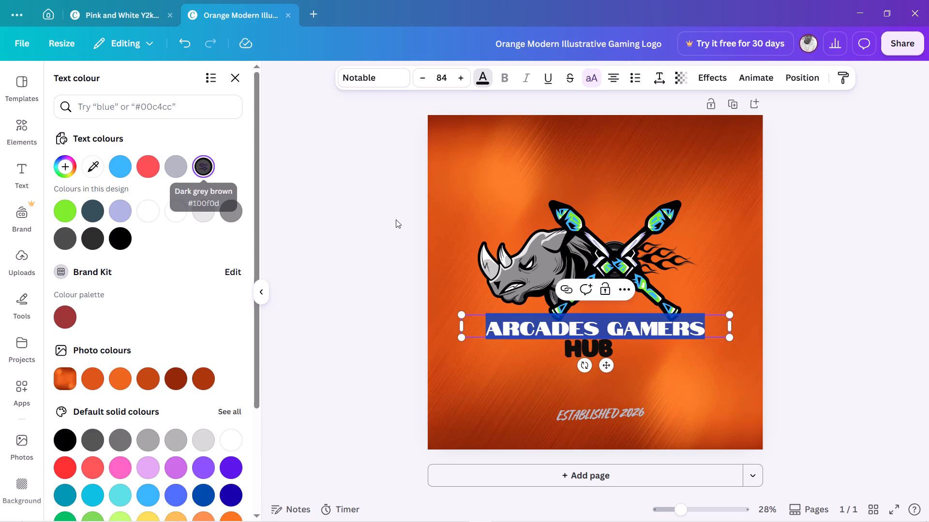
Scale the ARCADES GAMERS text down to a font size of about 77.8.
{"action": "left_click_drag", "start_coordinate": [728, 334], "coordinate": [718, 337]}
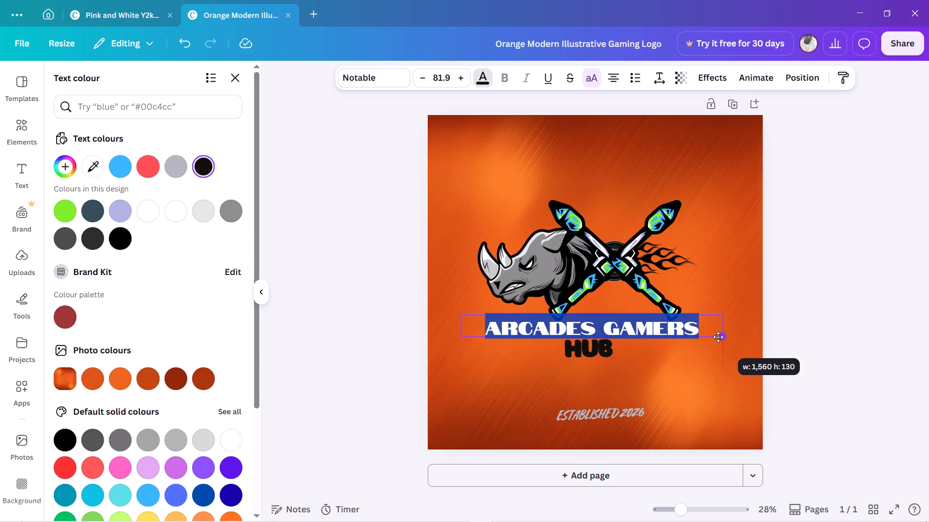
{"action": "left_click_drag", "start_coordinate": [718, 337], "coordinate": [708, 337]}
{"action": "left_click", "coordinate": [697, 377]}
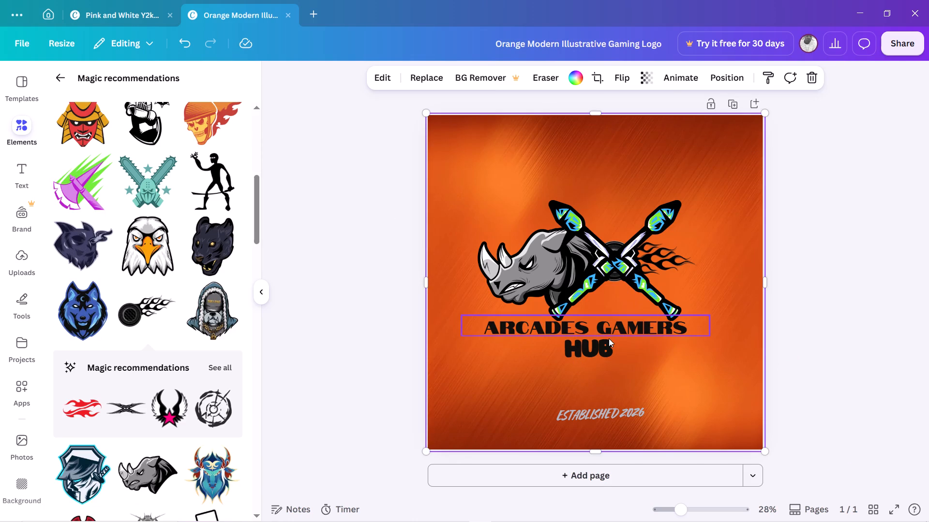
Shift ARCADES GAMERS slightly right and down under the emblem, and place HUB centred on the page just below it.
{"action": "left_click_drag", "start_coordinate": [594, 347], "coordinate": [601, 377]}
{"action": "left_click_drag", "start_coordinate": [619, 325], "coordinate": [630, 331]}
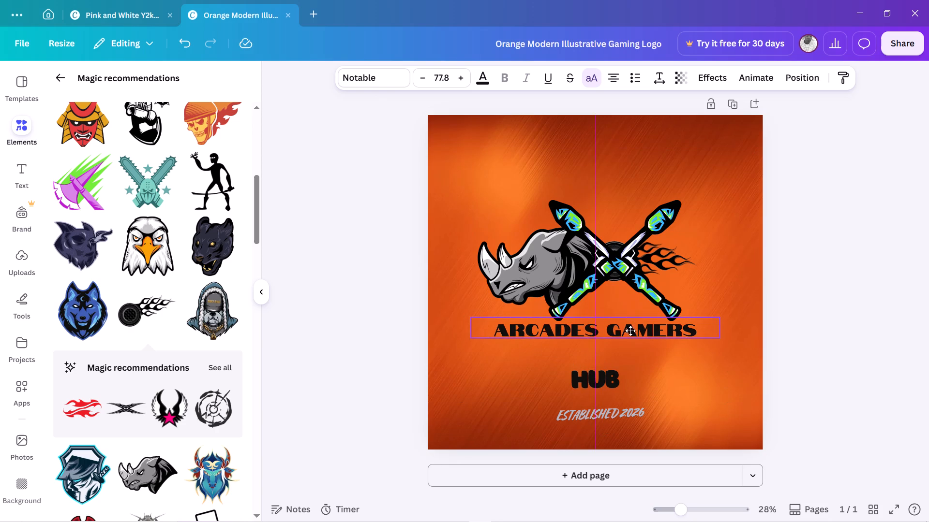
{"action": "left_click_drag", "start_coordinate": [630, 331], "coordinate": [640, 333]}
{"action": "left_click", "coordinate": [721, 243]}
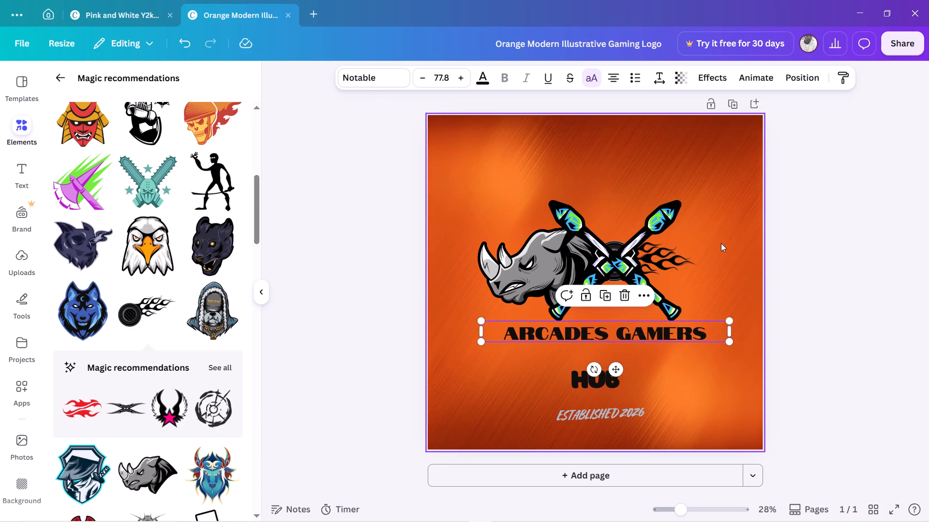
{"action": "left_click_drag", "start_coordinate": [591, 375], "coordinate": [592, 357]}
Move the ESTABLISHED 2026 text group up to sit just beneath HUB.
{"action": "left_click_drag", "start_coordinate": [566, 416], "coordinate": [566, 415]}
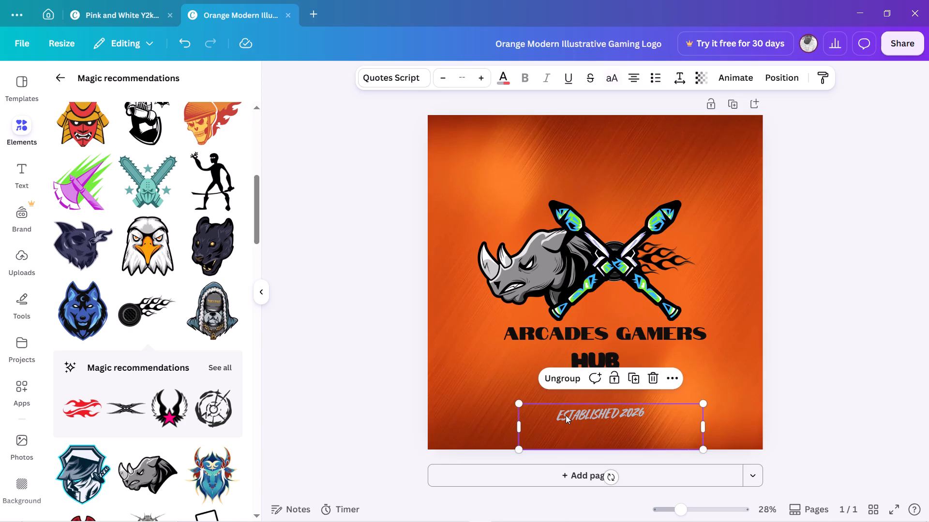
{"action": "left_click_drag", "start_coordinate": [566, 415], "coordinate": [564, 393]}
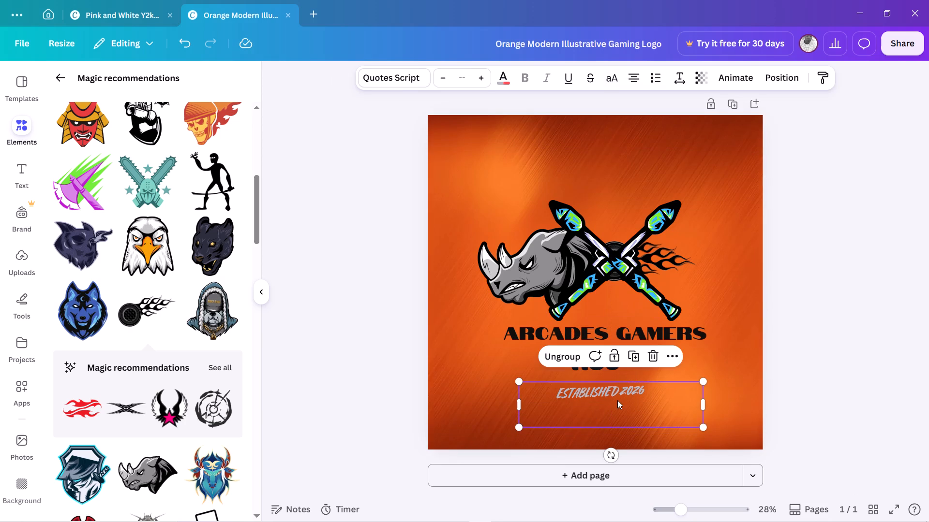
{"action": "left_click", "coordinate": [629, 390]}
Recolour the ARCADES GAMERS text with the light grey already used in the design.
{"action": "triple_click", "coordinate": [678, 330]}
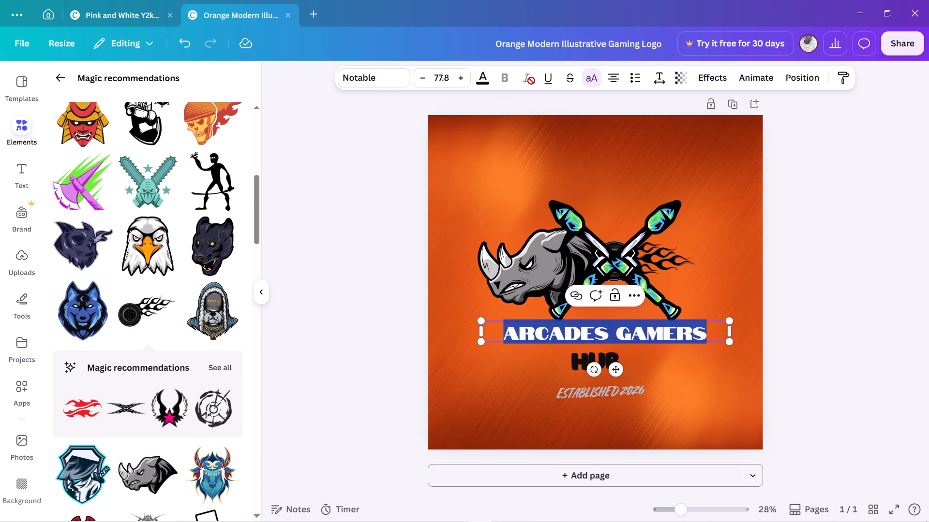
{"action": "left_click", "coordinate": [482, 80]}
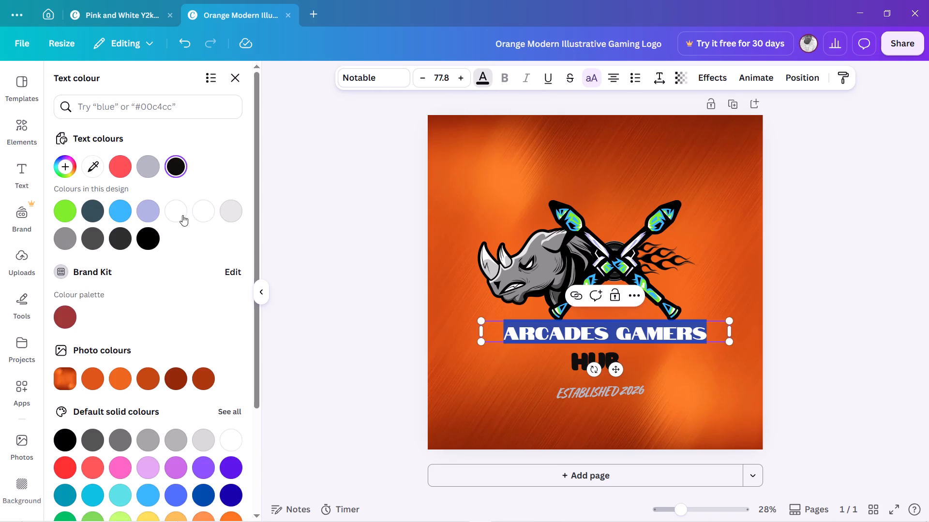
{"action": "left_click", "coordinate": [228, 214]}
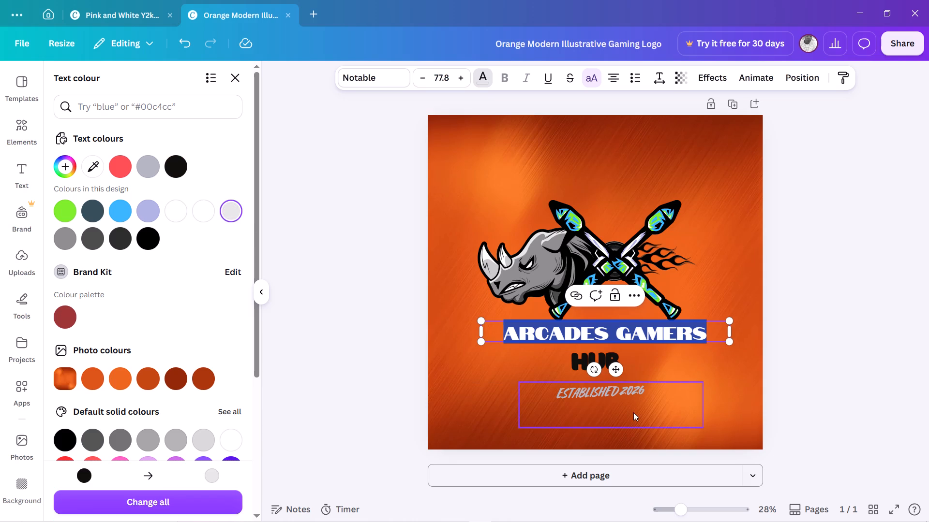
{"action": "left_click", "coordinate": [729, 378]}
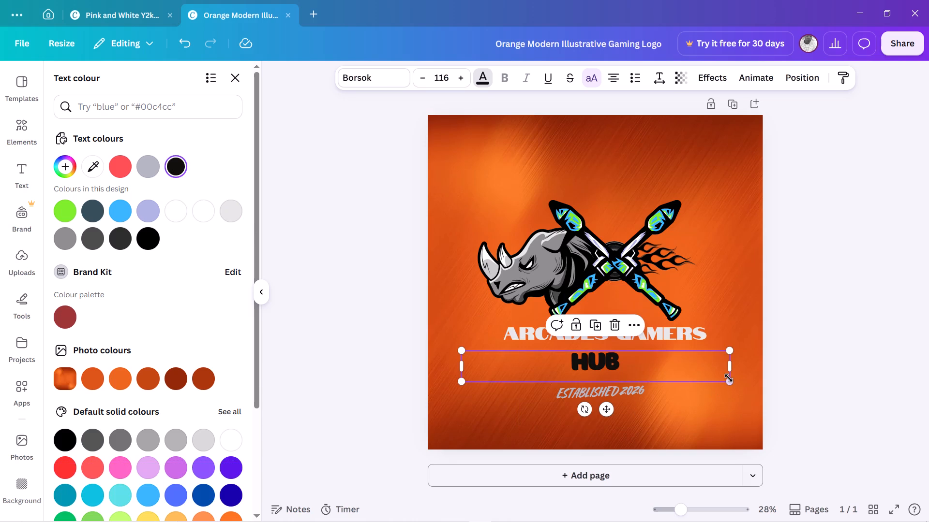
{"action": "left_click", "coordinate": [734, 286]}
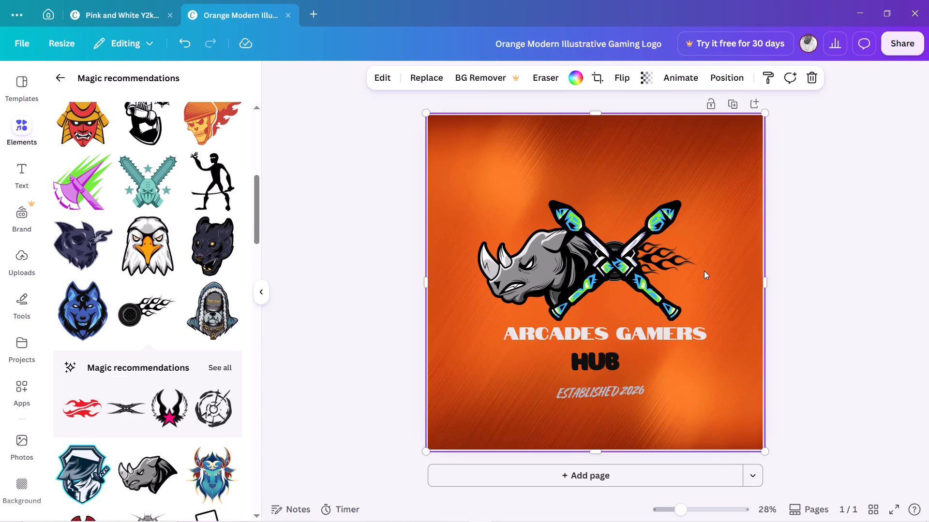
Recolour the HUB text grey (#8e8e8e).
{"action": "triple_click", "coordinate": [602, 366]}
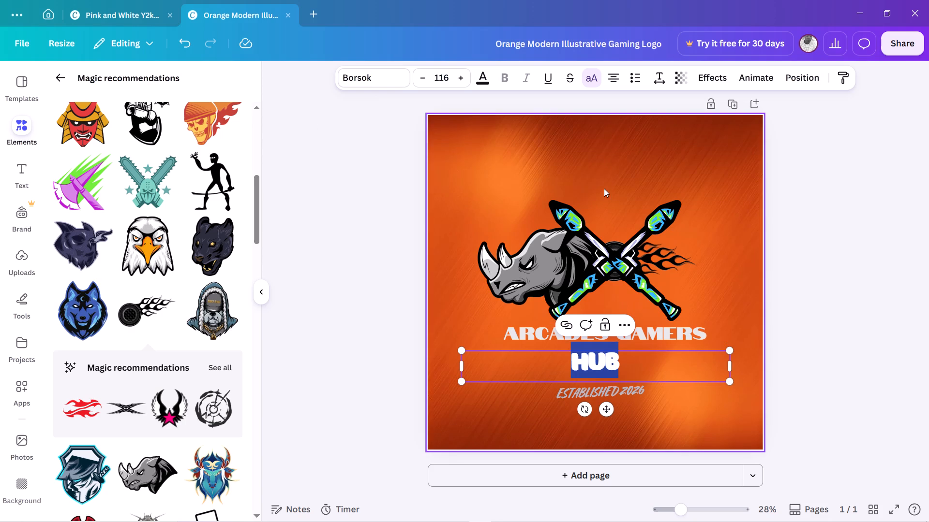
{"action": "left_click", "coordinate": [488, 82]}
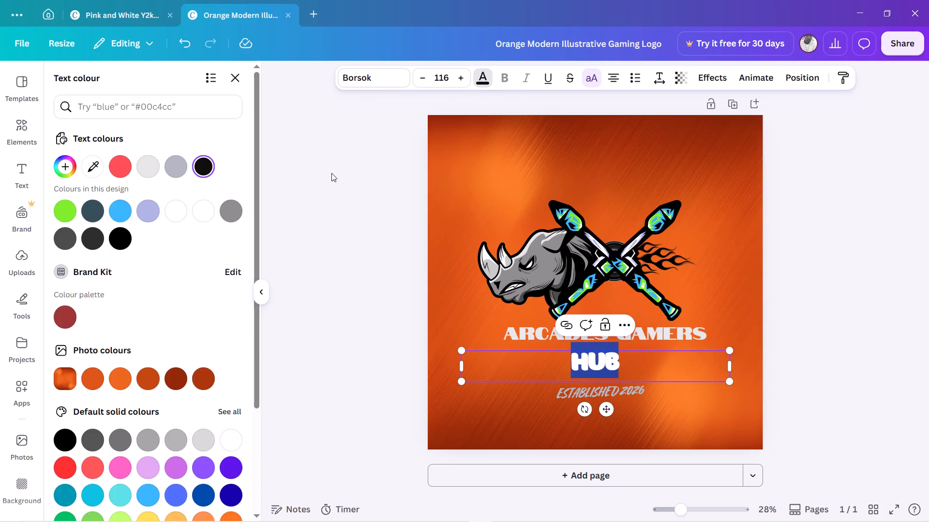
{"action": "left_click", "coordinate": [230, 209]}
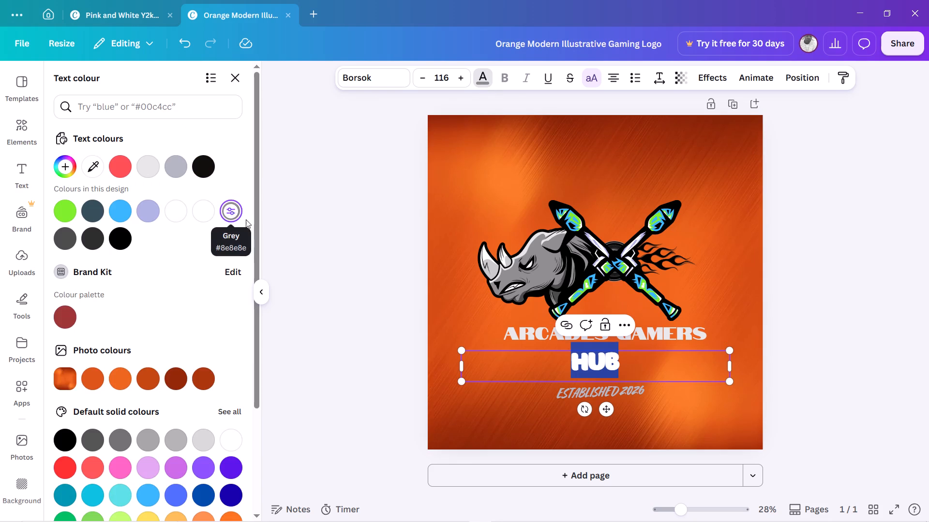
{"action": "left_click", "coordinate": [723, 416]}
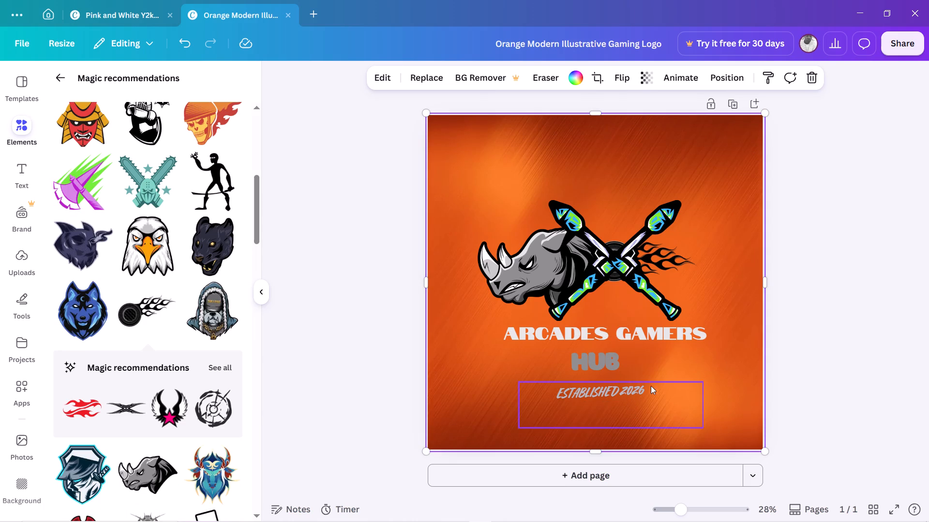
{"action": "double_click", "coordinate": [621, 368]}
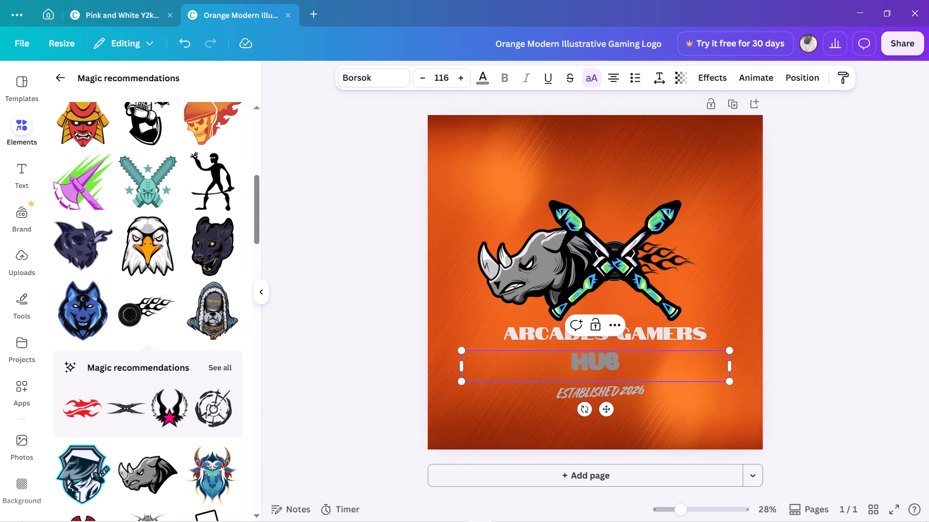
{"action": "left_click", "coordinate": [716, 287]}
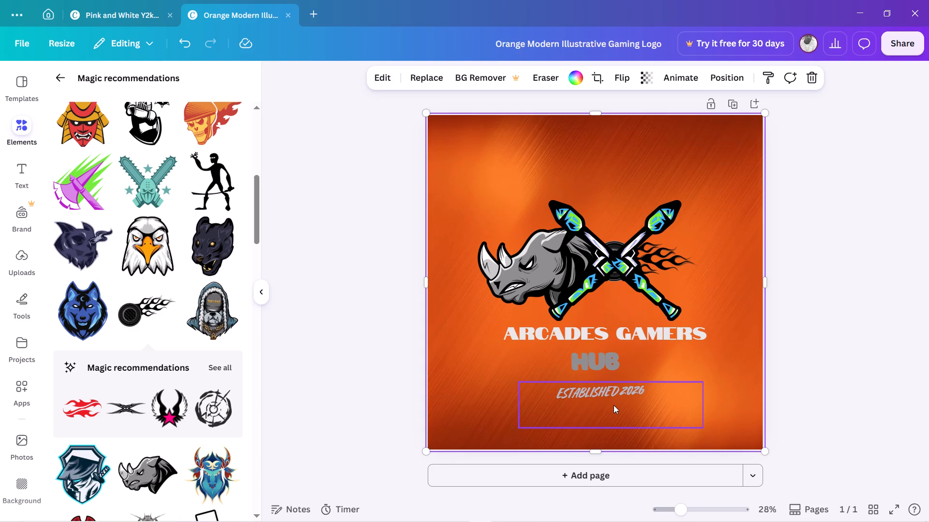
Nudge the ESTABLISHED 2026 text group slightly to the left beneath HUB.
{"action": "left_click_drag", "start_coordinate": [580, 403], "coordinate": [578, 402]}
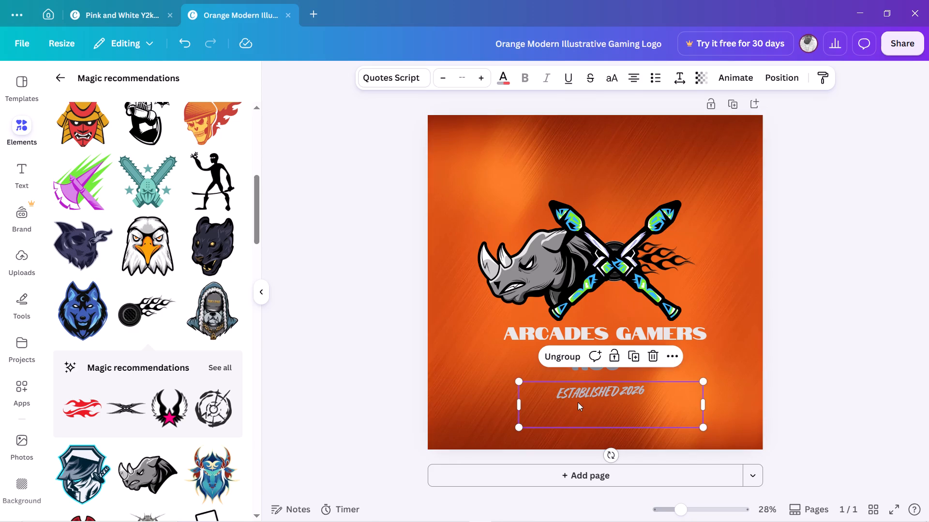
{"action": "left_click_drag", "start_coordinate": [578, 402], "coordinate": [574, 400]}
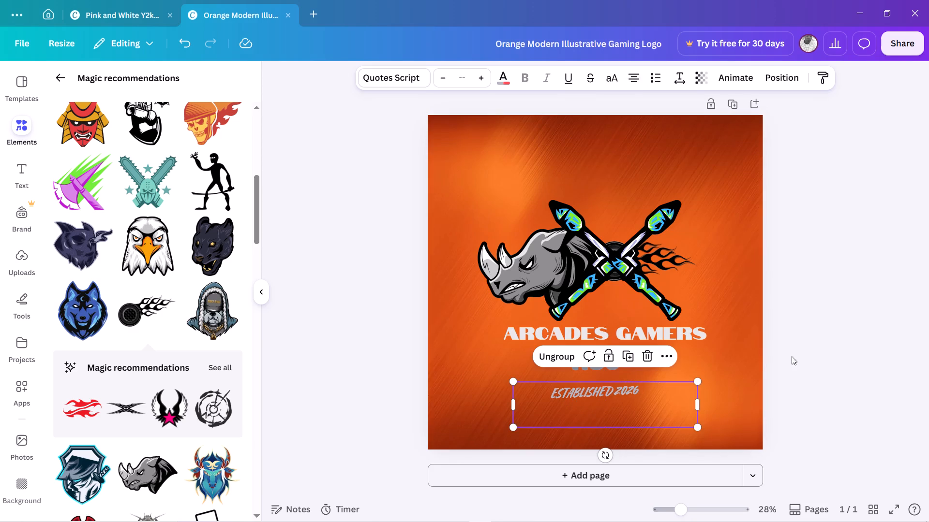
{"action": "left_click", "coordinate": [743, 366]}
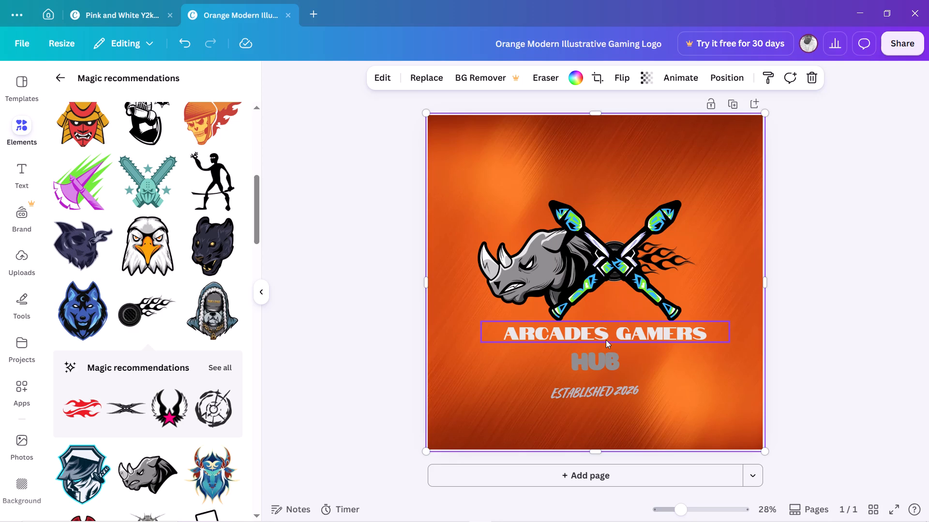
Move the ARCADES GAMERS text above the emblem, near the top of the page and roughly centred.
{"action": "left_click_drag", "start_coordinate": [607, 335], "coordinate": [605, 237]}
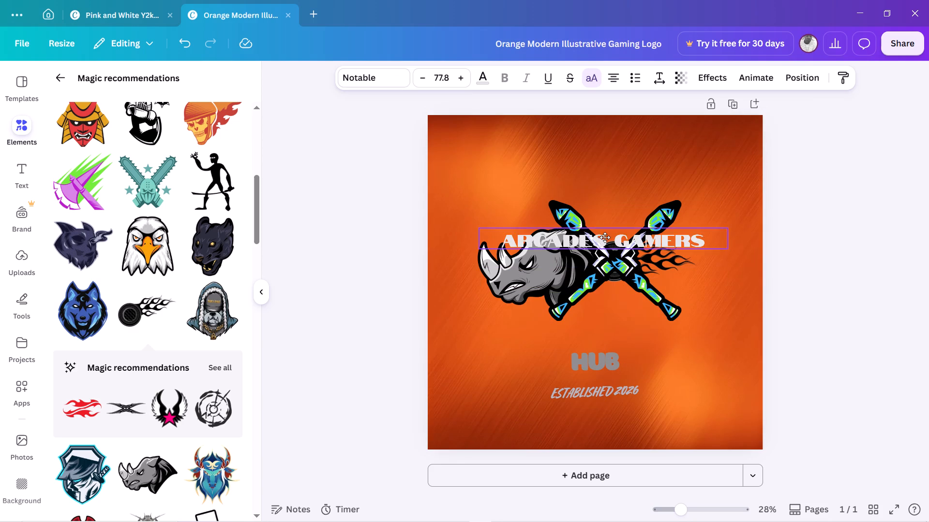
{"action": "left_click_drag", "start_coordinate": [605, 237], "coordinate": [600, 160]}
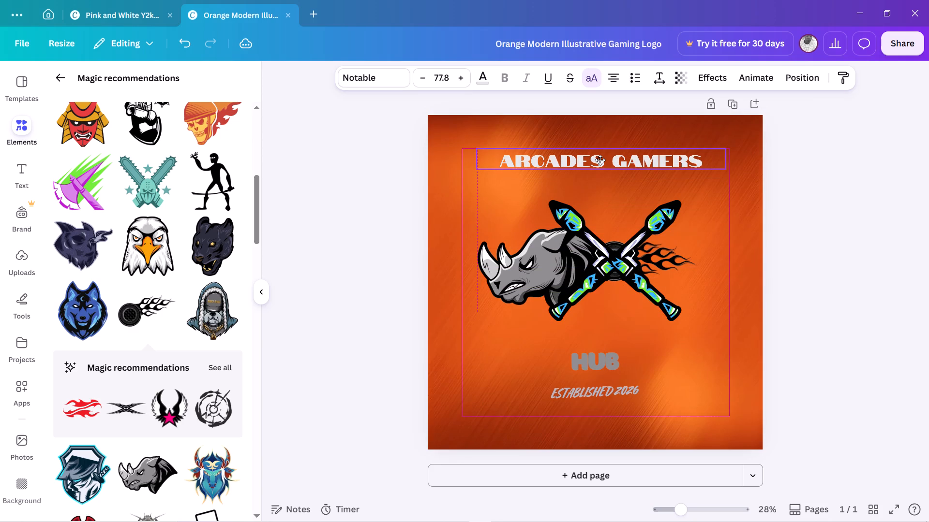
{"action": "left_click_drag", "start_coordinate": [600, 160], "coordinate": [600, 159]}
{"action": "left_click_drag", "start_coordinate": [600, 159], "coordinate": [593, 147]}
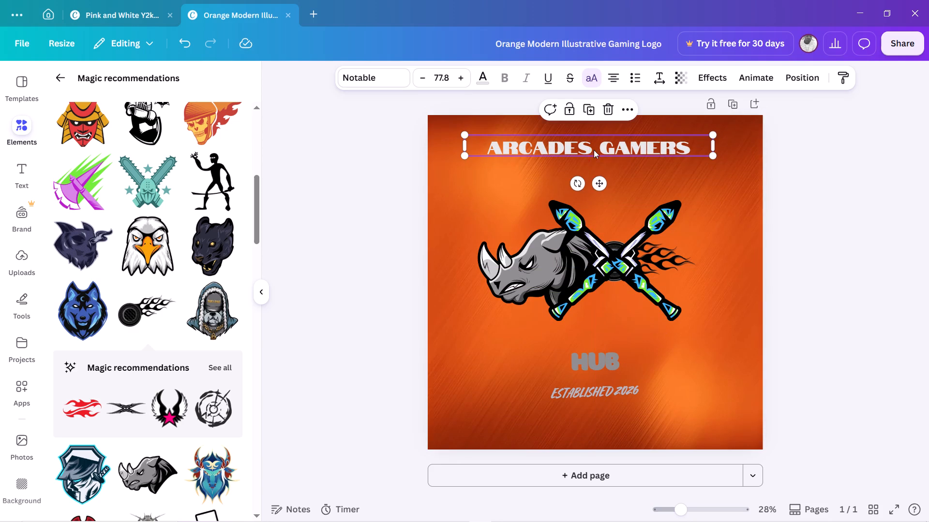
Move the HUB text above the emblem, just below ARCADES GAMERS.
{"action": "left_click_drag", "start_coordinate": [591, 364], "coordinate": [594, 218]}
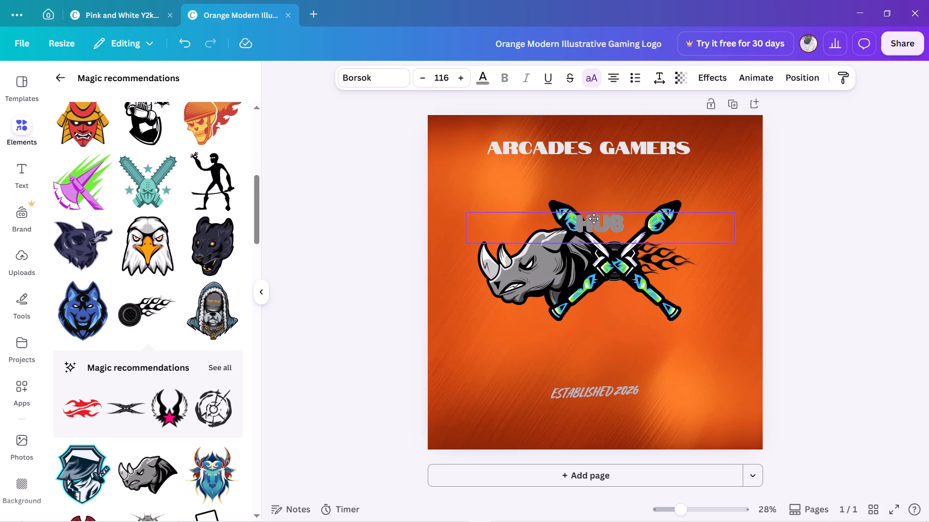
{"action": "left_click_drag", "start_coordinate": [594, 218], "coordinate": [600, 185]}
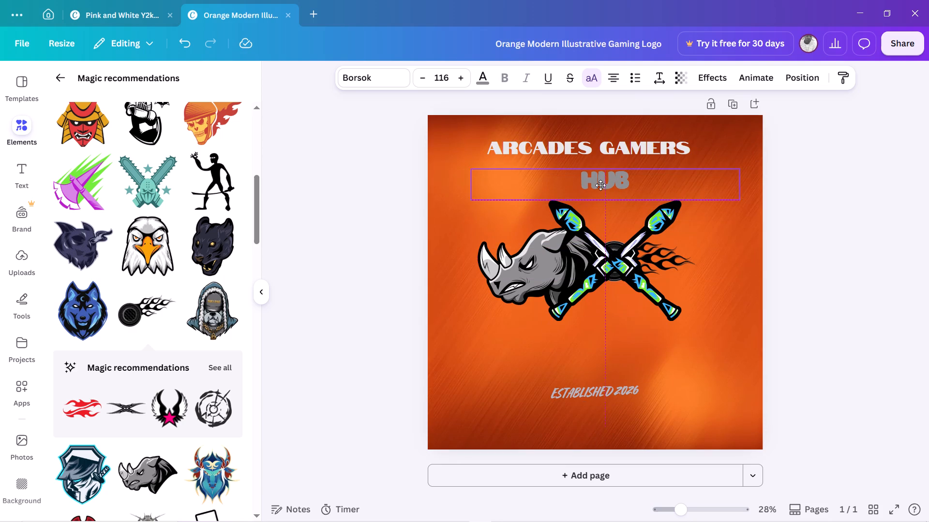
{"action": "left_click_drag", "start_coordinate": [600, 185], "coordinate": [599, 186]}
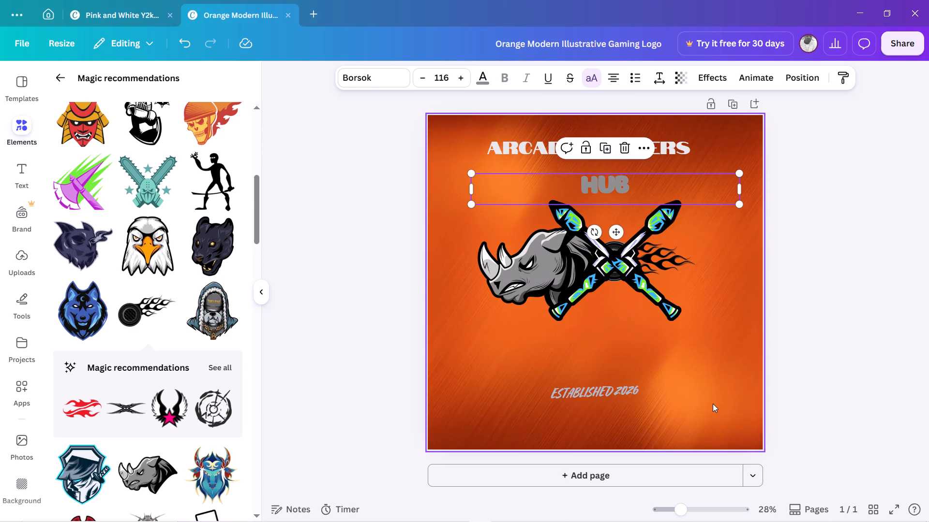
{"action": "left_click", "coordinate": [711, 403]}
Move the ESTABLISHED 2026 text group down near the bottom edge of the page.
{"action": "left_click_drag", "start_coordinate": [605, 386], "coordinate": [623, 418]}
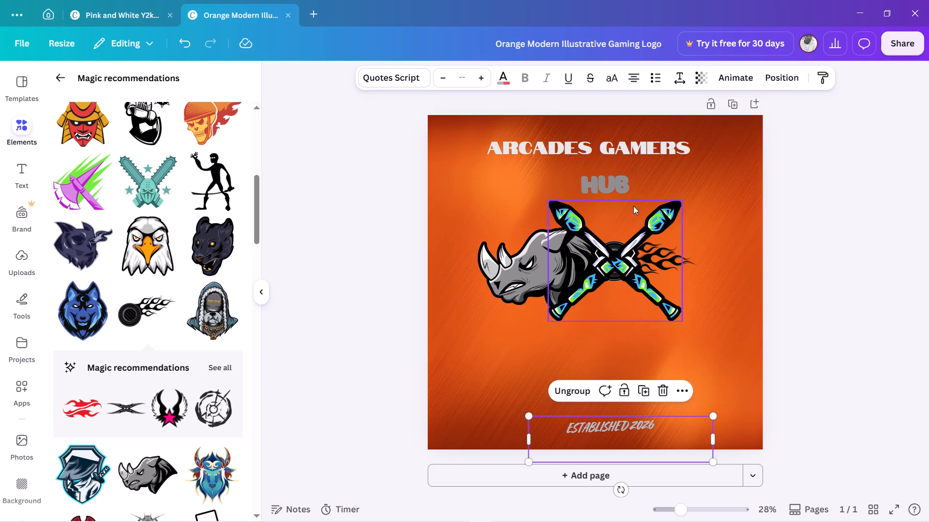
Recolour the HUB text with the black already used in the design.
{"action": "triple_click", "coordinate": [611, 179]}
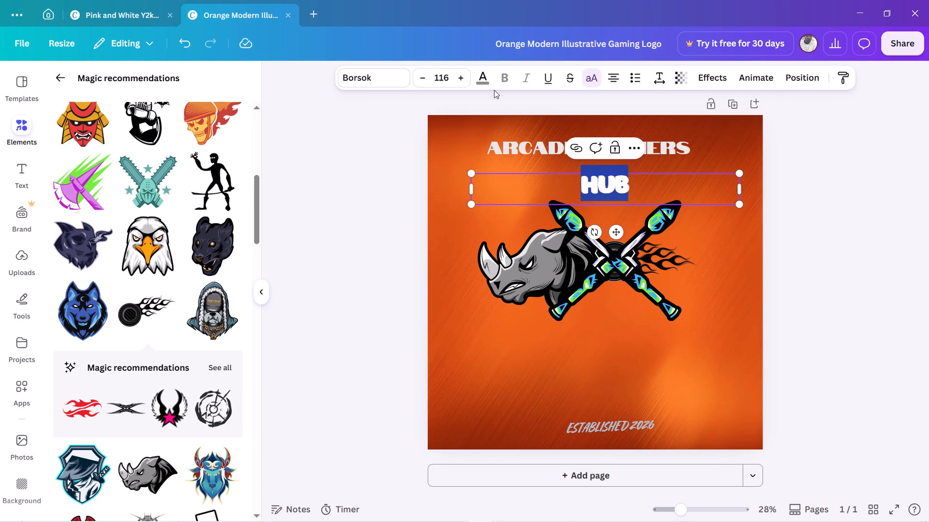
{"action": "left_click", "coordinate": [486, 71]}
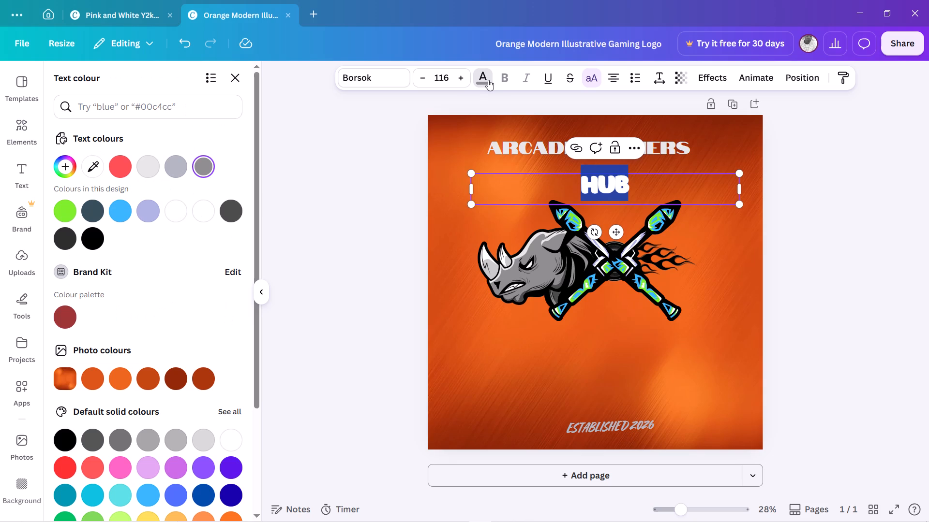
{"action": "left_click", "coordinate": [94, 242]}
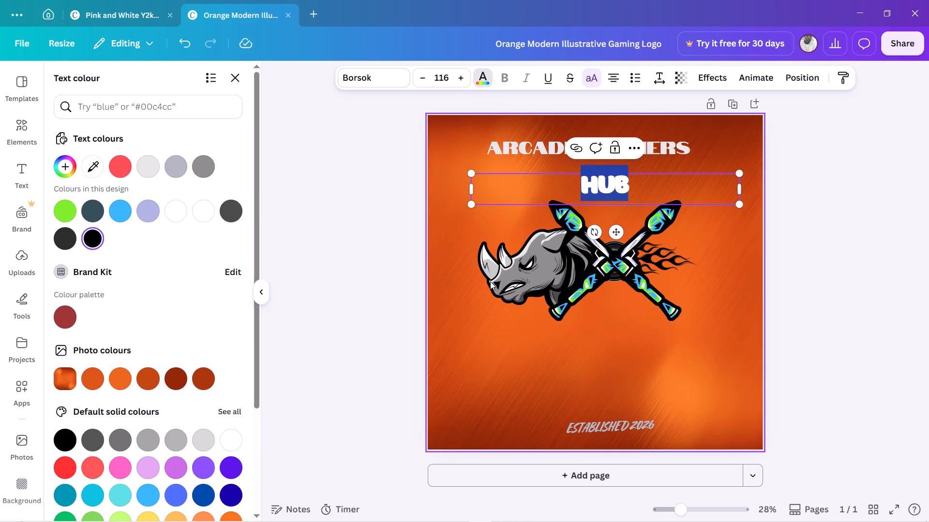
{"action": "left_click", "coordinate": [506, 343]}
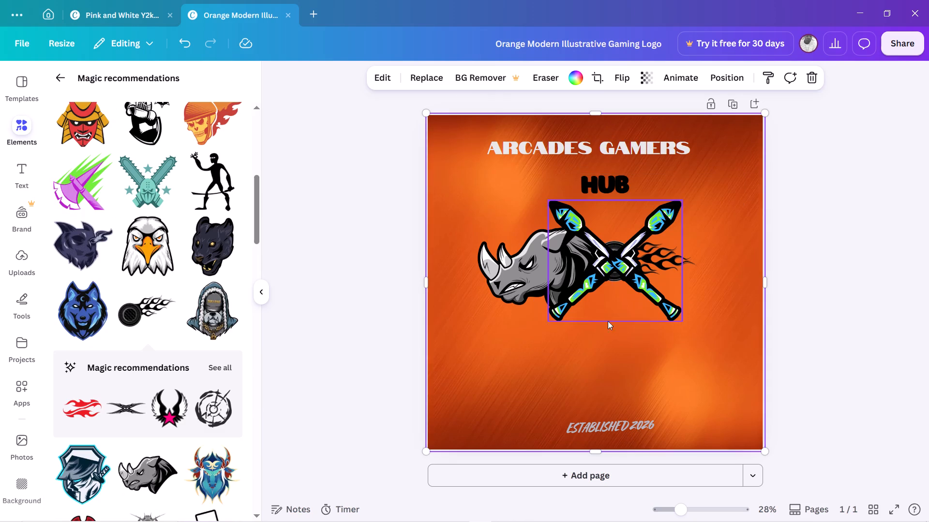
Recolour the ARCADES GAMERS text black to match HUB.
{"action": "triple_click", "coordinate": [565, 151]}
{"action": "left_click", "coordinate": [565, 151]}
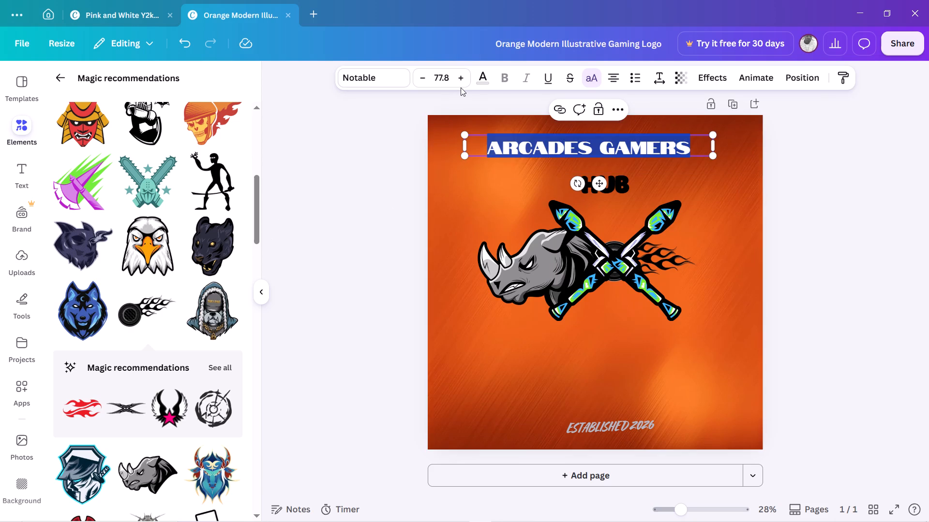
{"action": "left_click", "coordinate": [482, 79]}
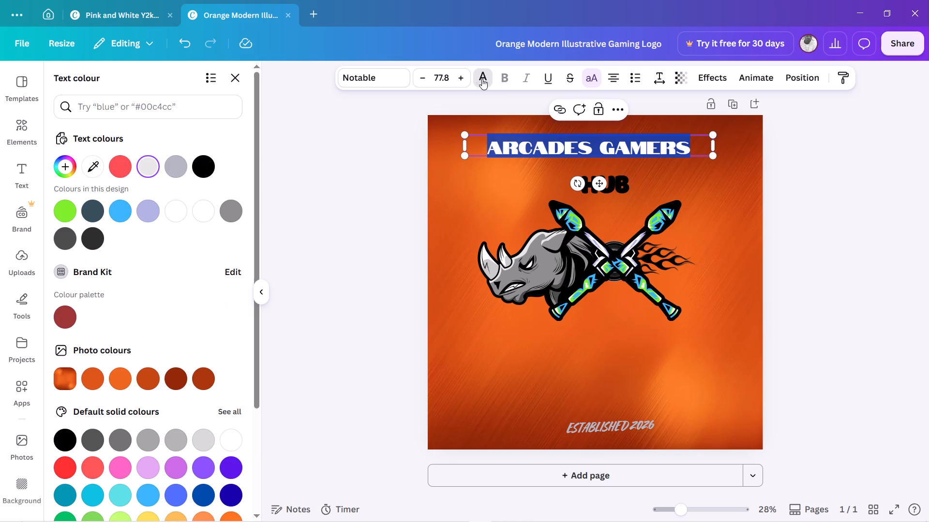
{"action": "left_click", "coordinate": [205, 167]}
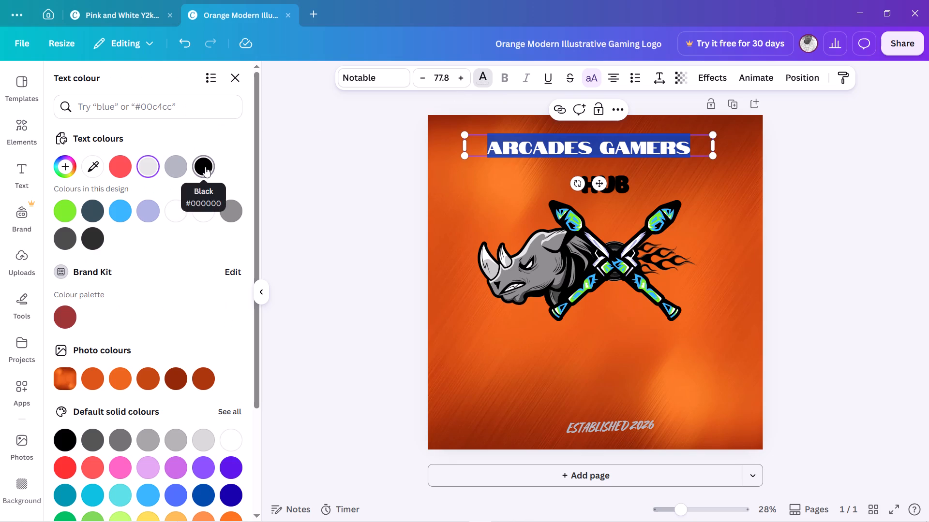
{"action": "left_click", "coordinate": [571, 334]}
{"action": "left_click", "coordinate": [655, 372]}
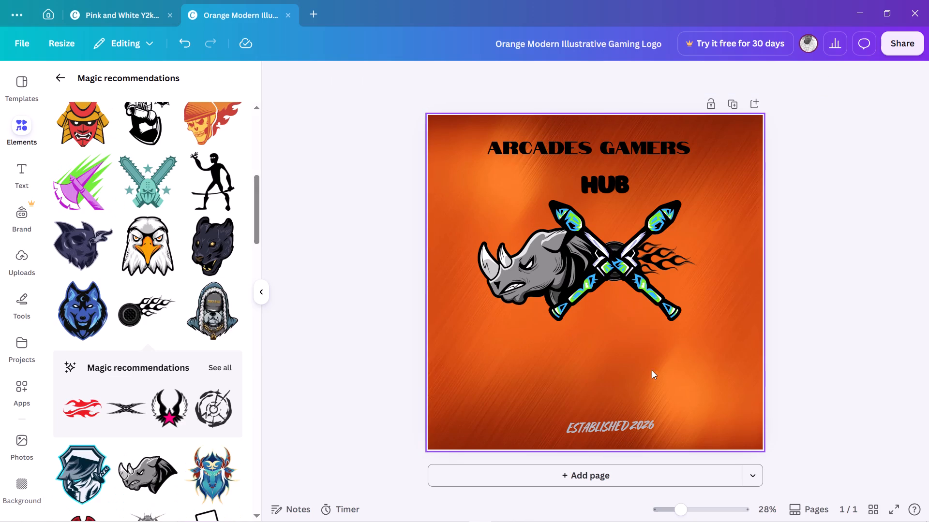
Tilt the HUB text very slightly clockwise.
{"action": "left_click", "coordinate": [595, 185]}
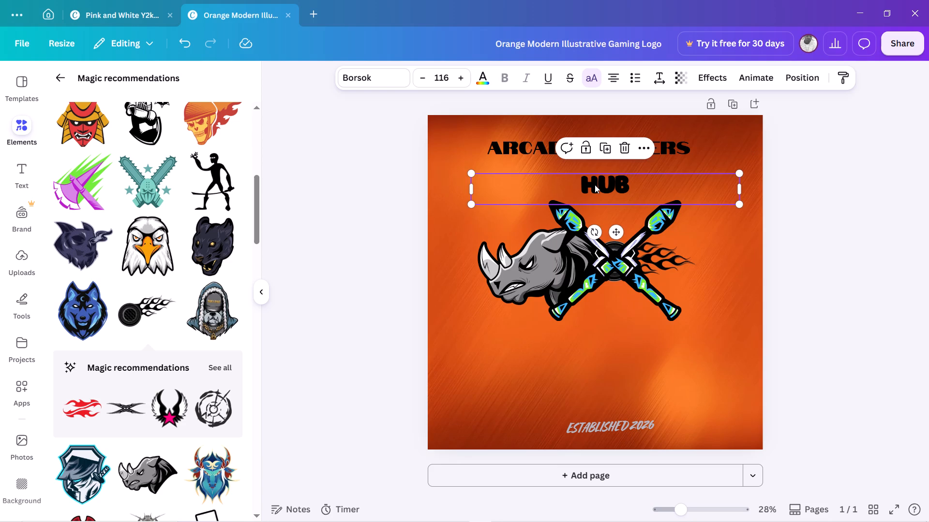
{"action": "left_click", "coordinate": [595, 235]}
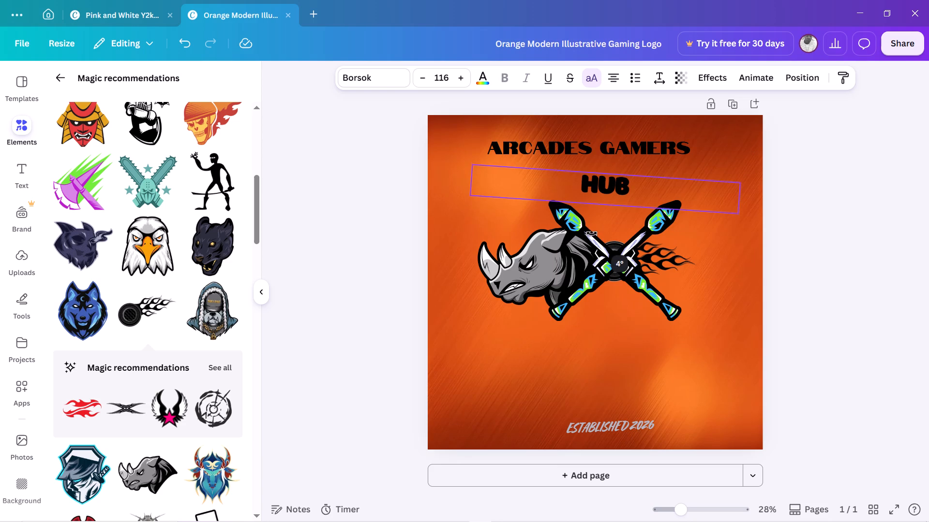
{"action": "left_click", "coordinate": [740, 273]}
Move the HUB text up so it sits close beneath ARCADES GAMERS.
{"action": "left_click", "coordinate": [622, 192]}
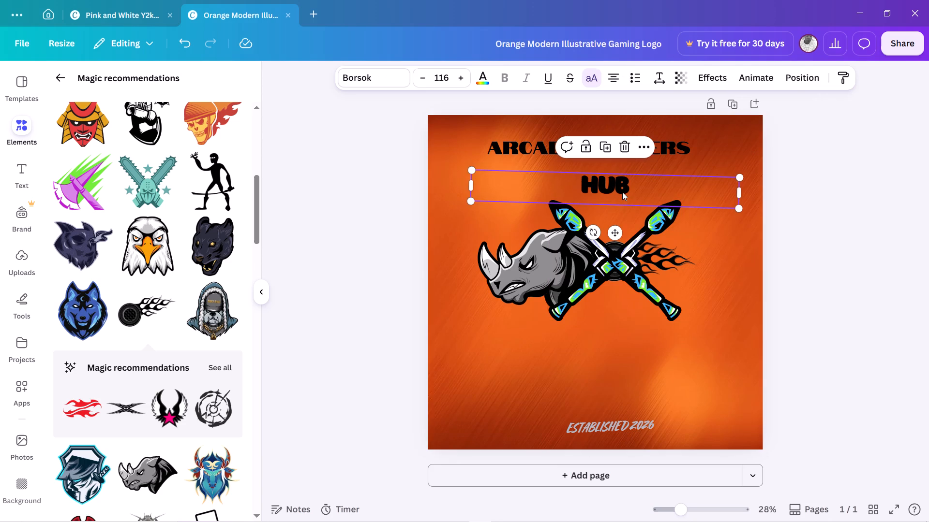
{"action": "left_click_drag", "start_coordinate": [618, 236], "coordinate": [615, 232]}
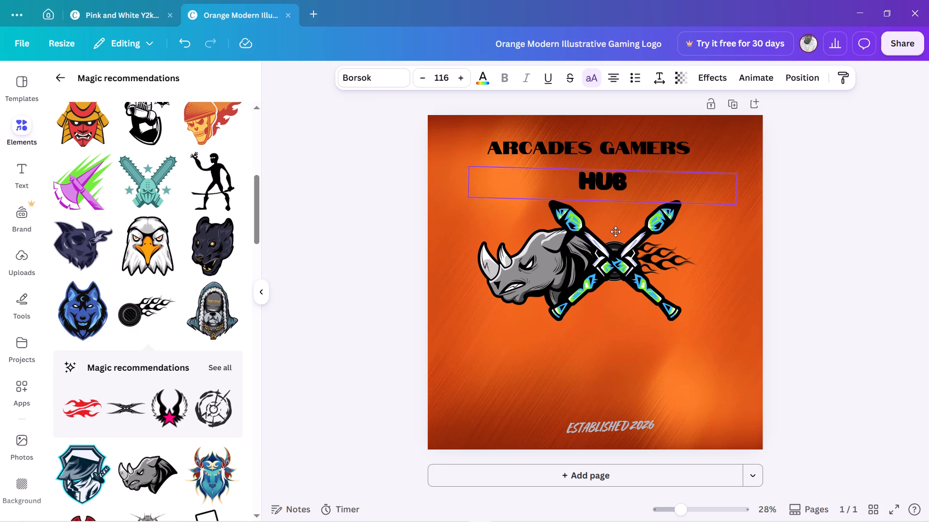
{"action": "left_click_drag", "start_coordinate": [615, 232], "coordinate": [615, 223]}
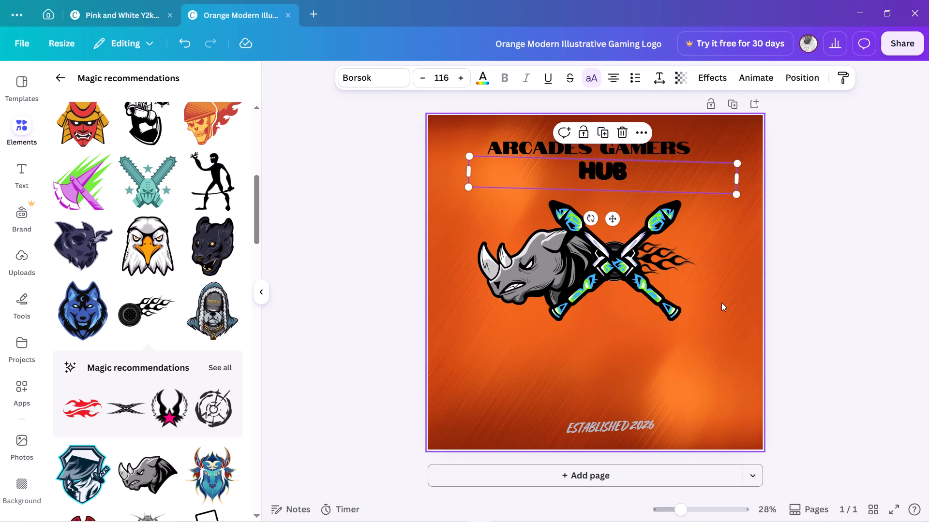
{"action": "left_click", "coordinate": [721, 303]}
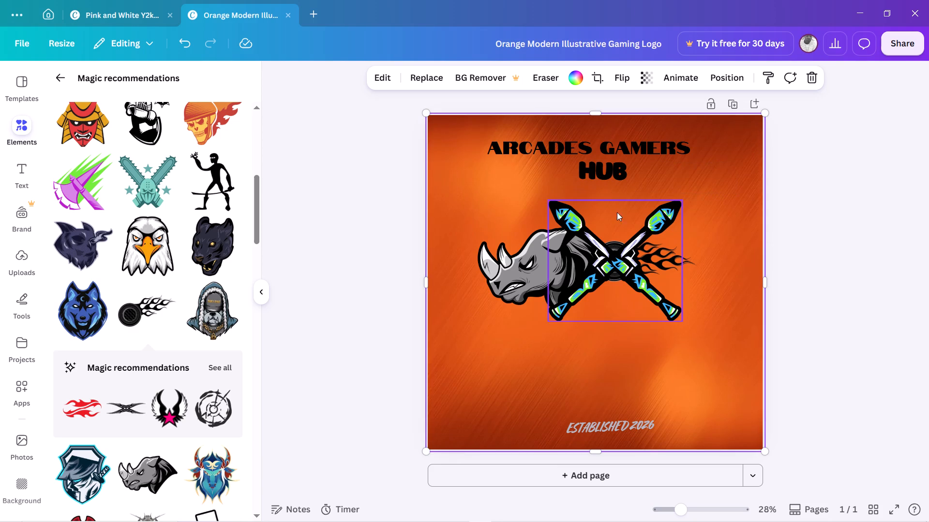
Increase the font size of the ARCADES GAMERS text to about 86.
{"action": "triple_click", "coordinate": [608, 147]}
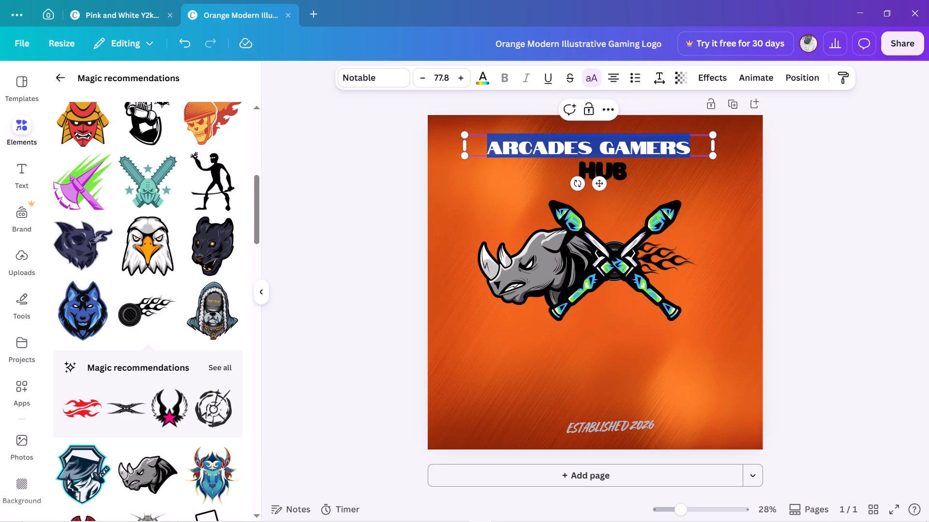
{"action": "triple_click", "coordinate": [464, 72]}
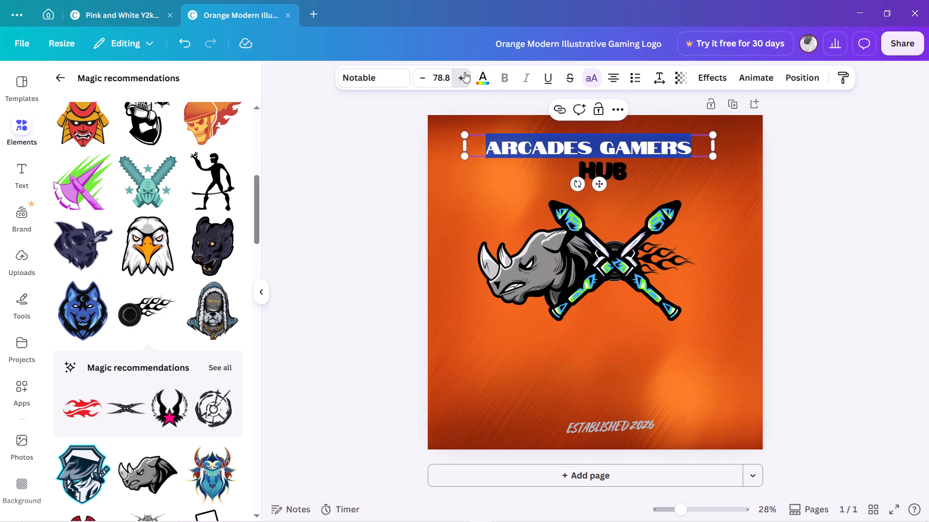
{"action": "double_click", "coordinate": [464, 72]}
{"action": "triple_click", "coordinate": [464, 72]}
{"action": "left_click", "coordinate": [464, 72]}
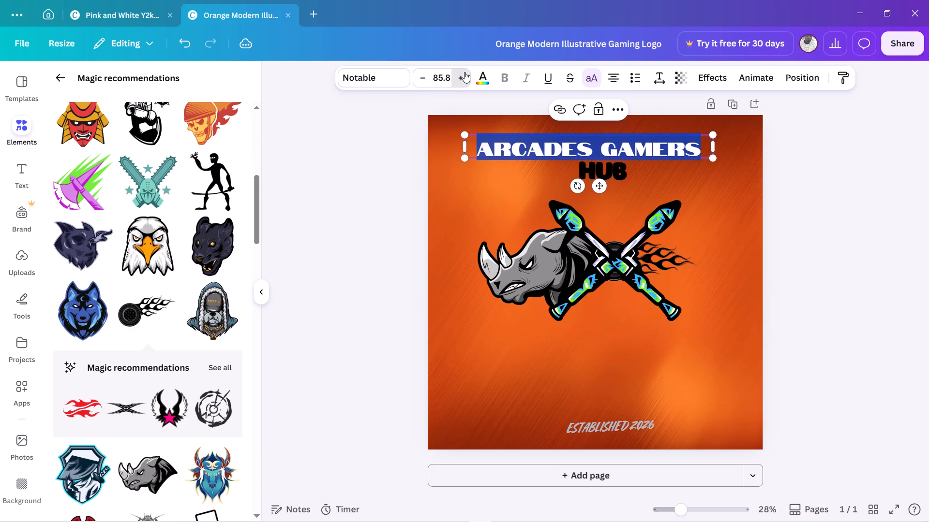
Shift the HUB text slightly down to leave a small gap beneath the ARCADES GAMERS text.
{"action": "double_click", "coordinate": [639, 176]}
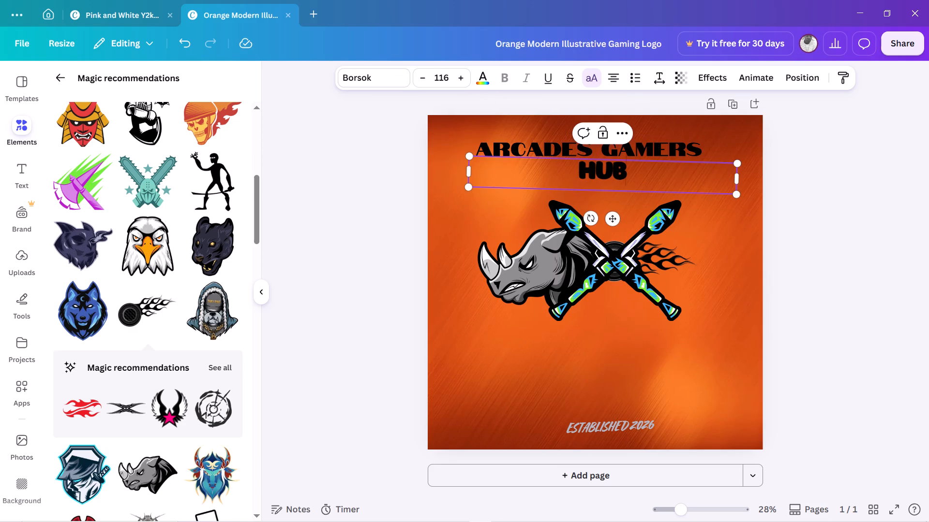
{"action": "double_click", "coordinate": [631, 176]}
{"action": "left_click_drag", "start_coordinate": [612, 217], "coordinate": [616, 229]}
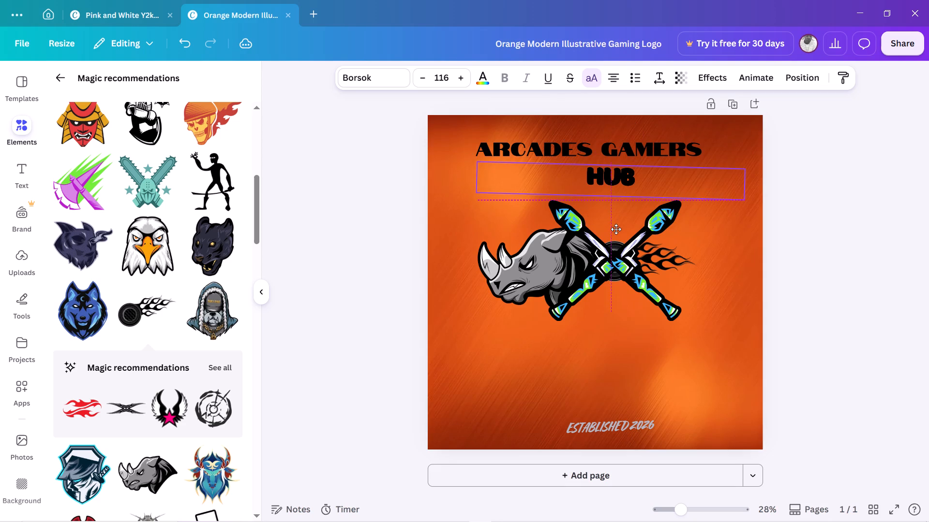
{"action": "left_click_drag", "start_coordinate": [616, 229], "coordinate": [612, 223]}
{"action": "left_click", "coordinate": [732, 220]}
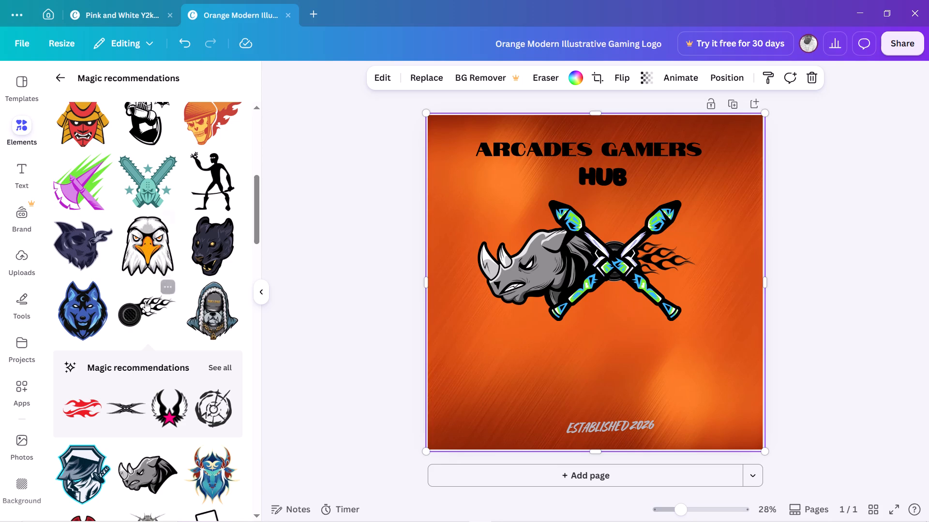
Add the black-and-white masked ninja graphic from the magic recommendations and place it at the upper-left edge of the design.
{"action": "scroll", "coordinate": [164, 412], "scroll_direction": "down", "scroll_amount": 1}
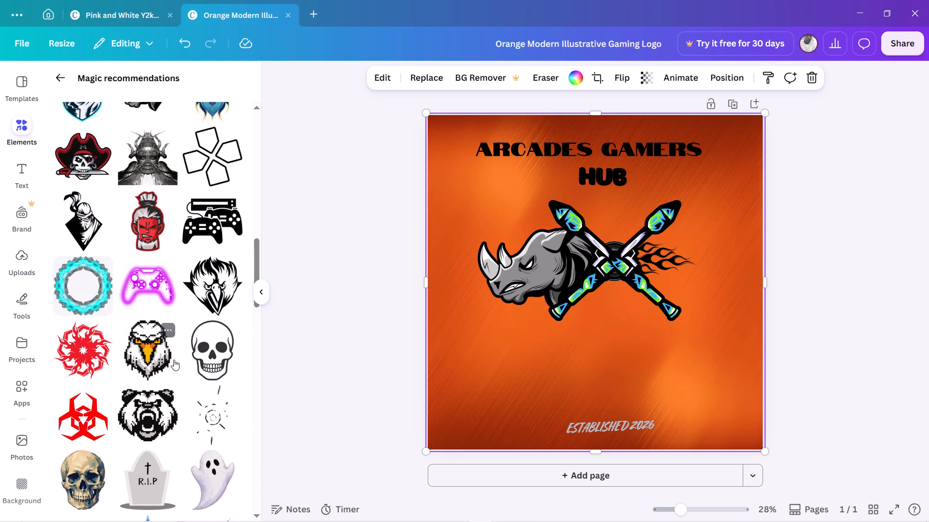
{"action": "scroll", "coordinate": [174, 360], "scroll_direction": "down", "scroll_amount": 1}
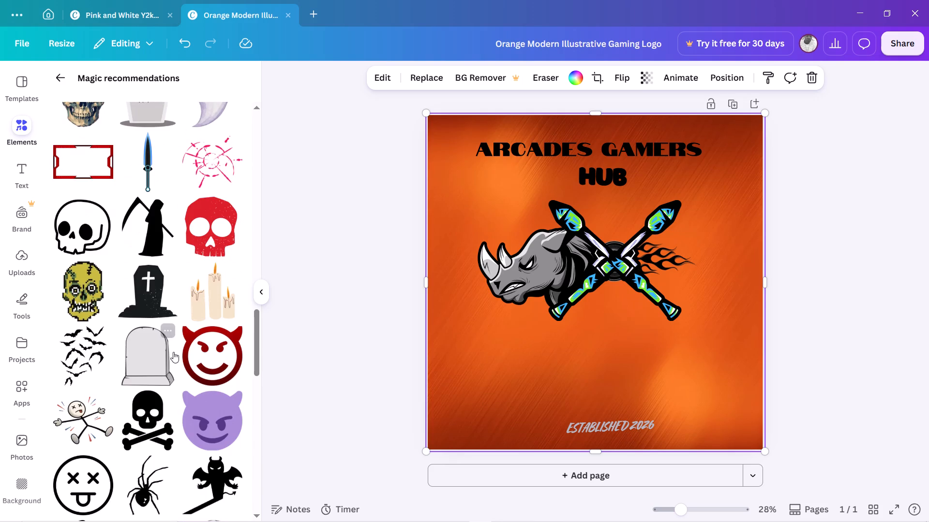
{"action": "scroll", "coordinate": [199, 369], "scroll_direction": "down", "scroll_amount": 1}
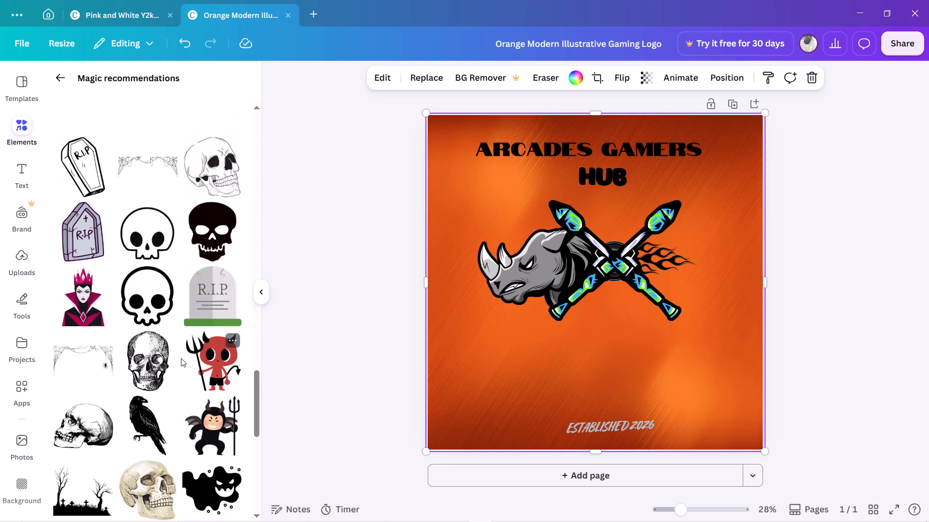
{"action": "scroll", "coordinate": [178, 347], "scroll_direction": "down", "scroll_amount": 1}
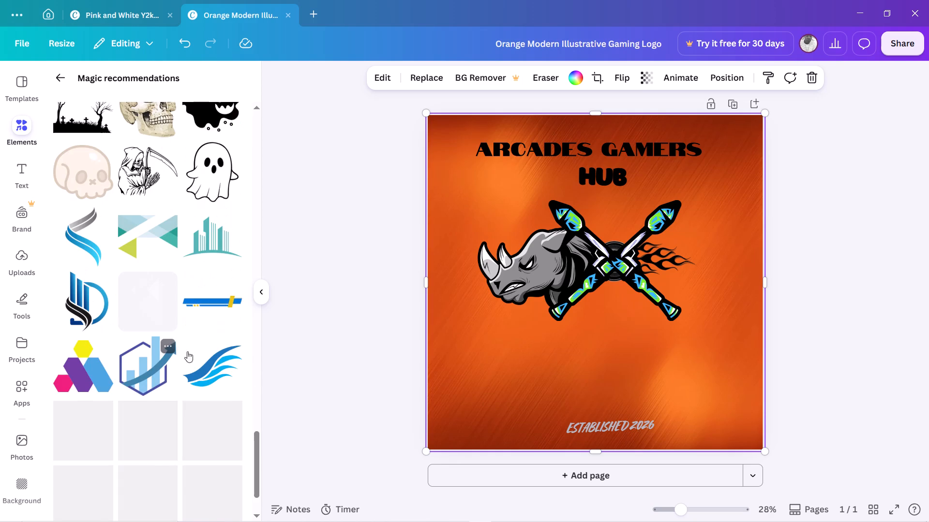
{"action": "scroll", "coordinate": [181, 349], "scroll_direction": "down", "scroll_amount": 2}
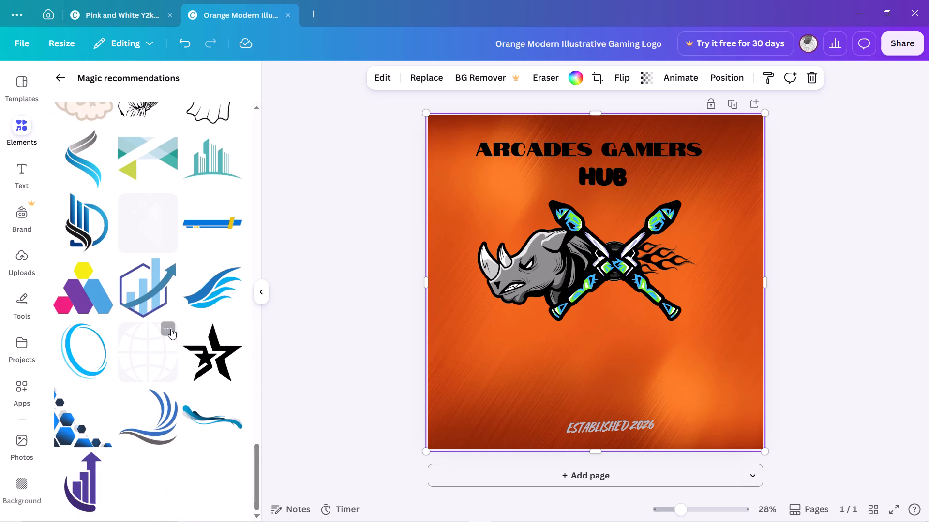
{"action": "scroll", "coordinate": [171, 329], "scroll_direction": "up", "scroll_amount": 1}
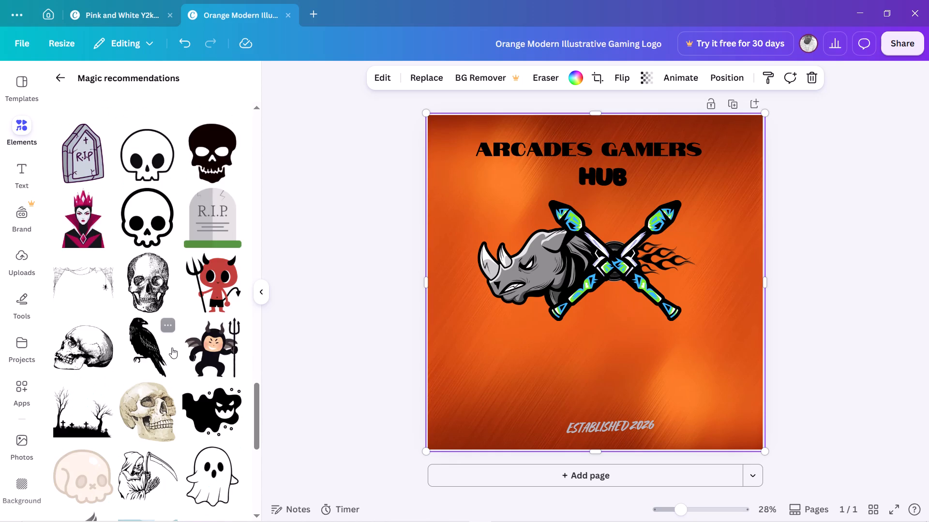
{"action": "scroll", "coordinate": [154, 281], "scroll_direction": "up", "scroll_amount": 1}
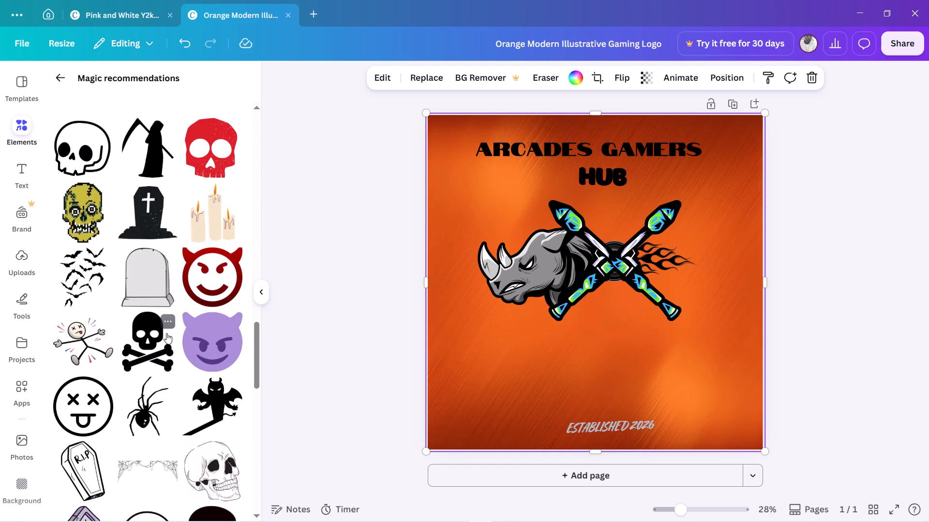
{"action": "scroll", "coordinate": [155, 302], "scroll_direction": "up", "scroll_amount": 1}
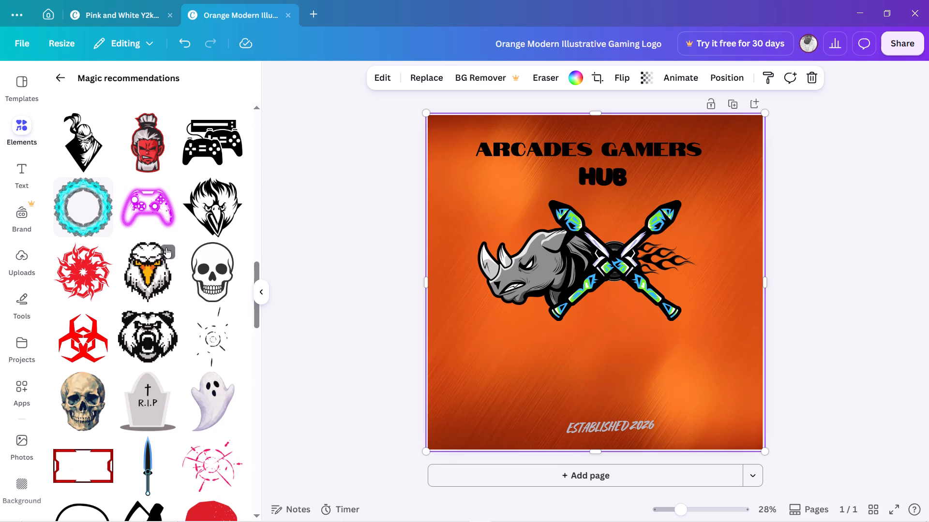
{"action": "left_click", "coordinate": [88, 144]}
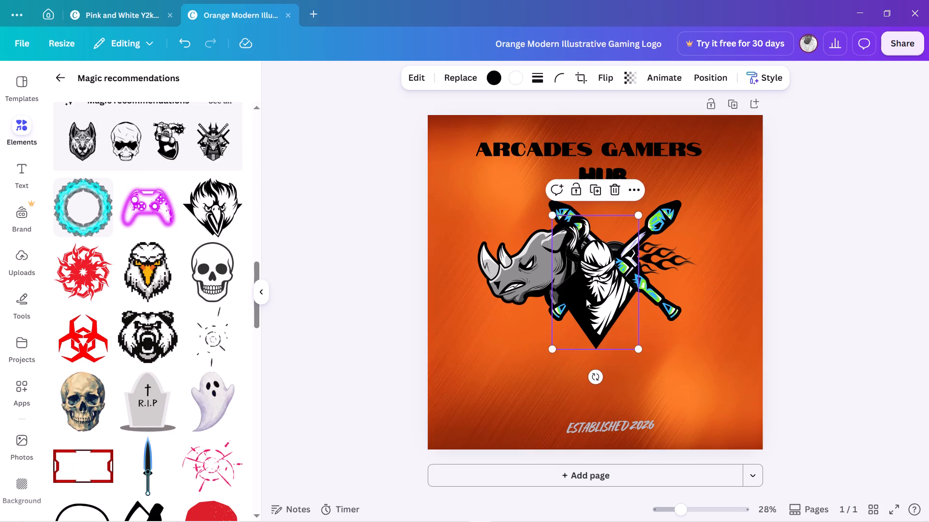
{"action": "left_click_drag", "start_coordinate": [587, 295], "coordinate": [491, 224]}
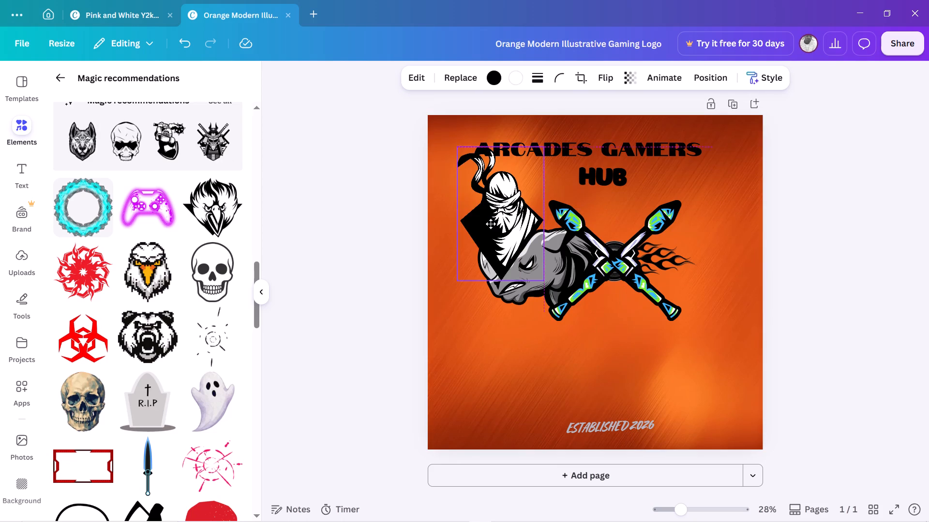
{"action": "left_click_drag", "start_coordinate": [491, 224], "coordinate": [462, 215]}
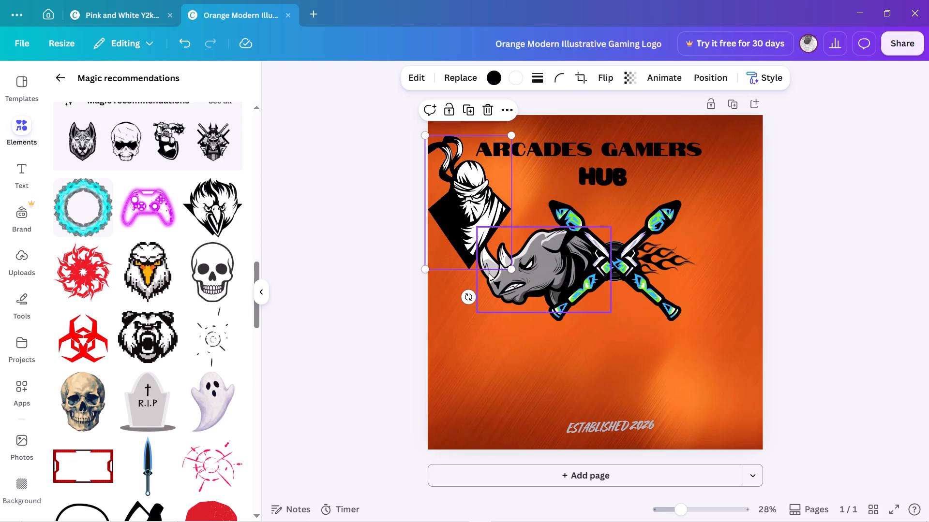
Shrink the ninja graphic to about 235 × 364 and fit it into the upper-left corner beside the title.
{"action": "left_click_drag", "start_coordinate": [510, 270], "coordinate": [494, 179]}
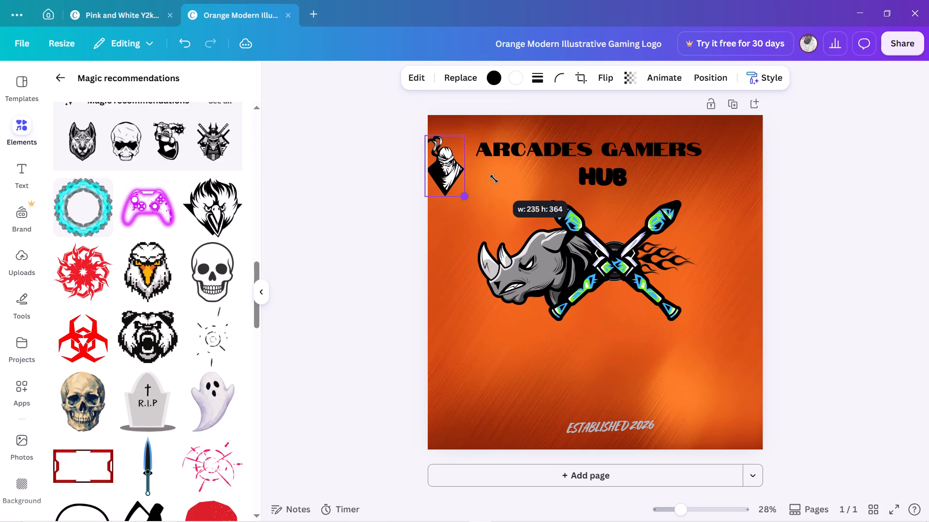
{"action": "left_click_drag", "start_coordinate": [494, 179], "coordinate": [494, 177]}
{"action": "left_click_drag", "start_coordinate": [444, 170], "coordinate": [450, 154]}
{"action": "left_click", "coordinate": [460, 276]}
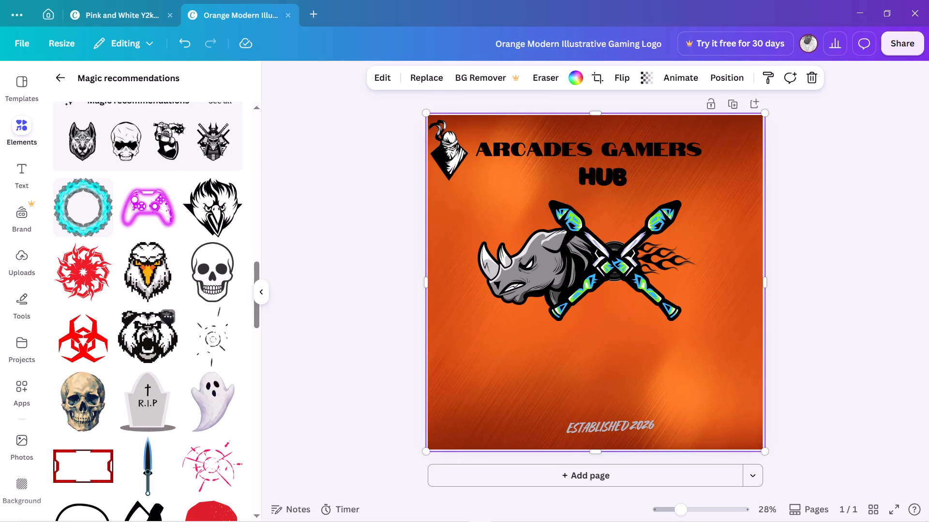
Add a second masked ninja graphic and place it at the upper-right of the design, beside ARCADES GAMERS.
{"action": "scroll", "coordinate": [136, 320], "scroll_direction": "up", "scroll_amount": 1}
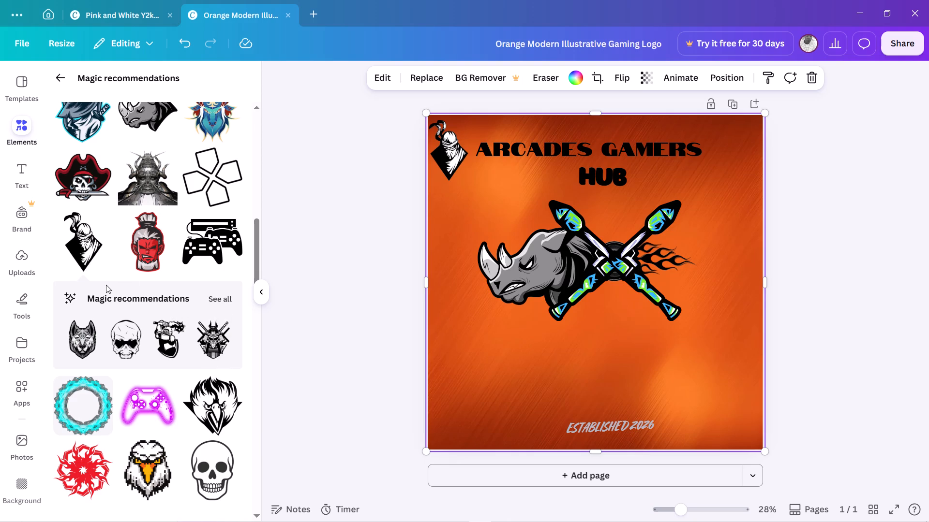
{"action": "left_click", "coordinate": [85, 246]}
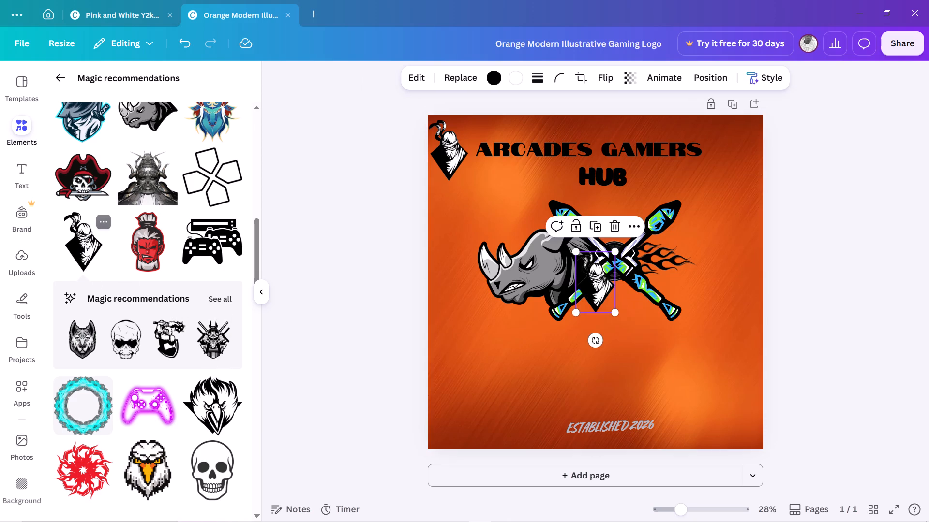
{"action": "left_click_drag", "start_coordinate": [599, 291], "coordinate": [613, 284]}
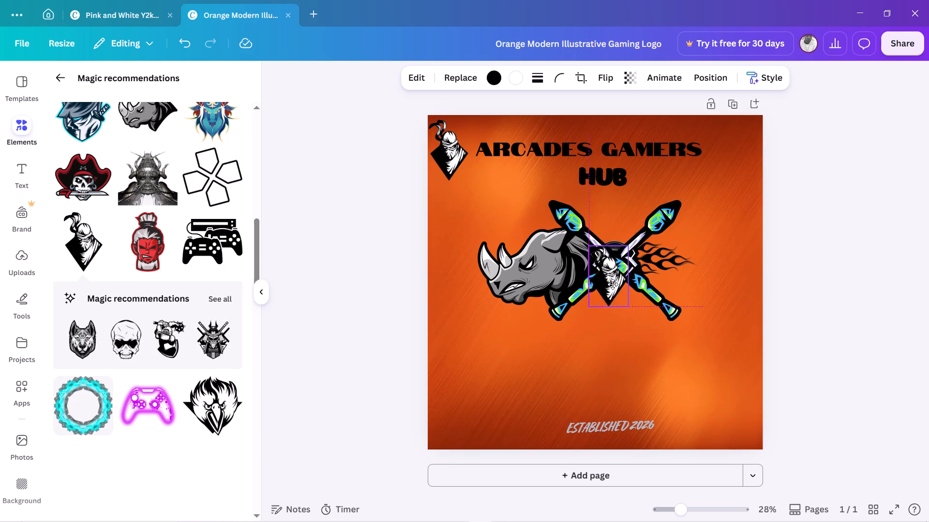
{"action": "left_click_drag", "start_coordinate": [613, 284], "coordinate": [733, 158]}
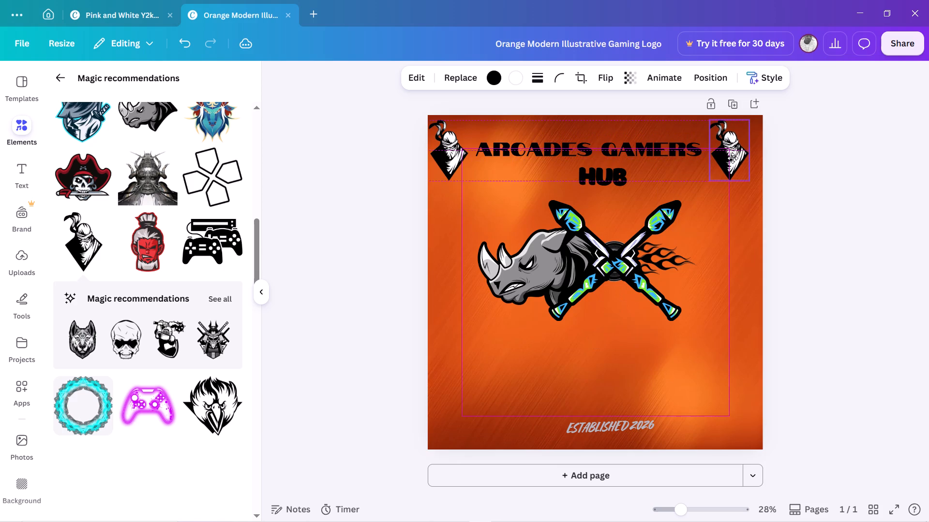
{"action": "left_click_drag", "start_coordinate": [733, 158], "coordinate": [739, 158]}
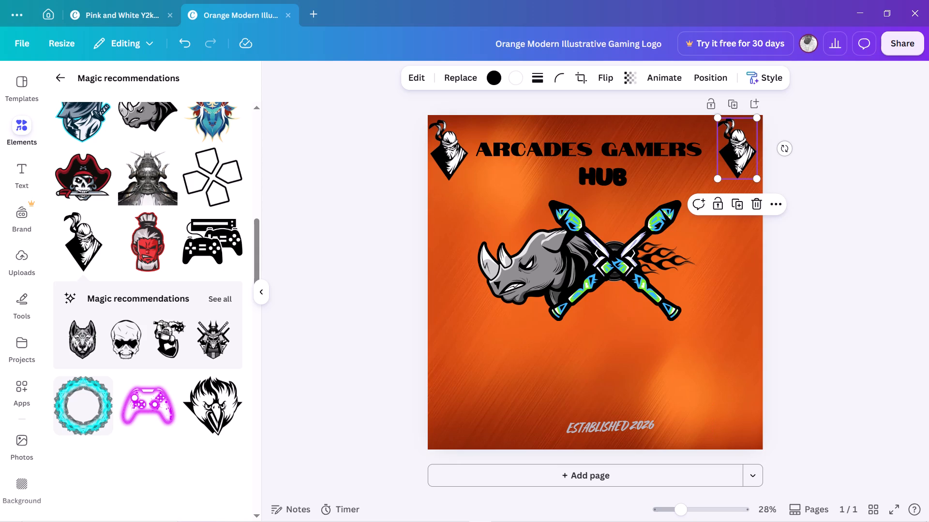
Shrink the second ninja graphic slightly and move it flush into the design's upper-right corner.
{"action": "left_click_drag", "start_coordinate": [756, 179], "coordinate": [756, 168]}
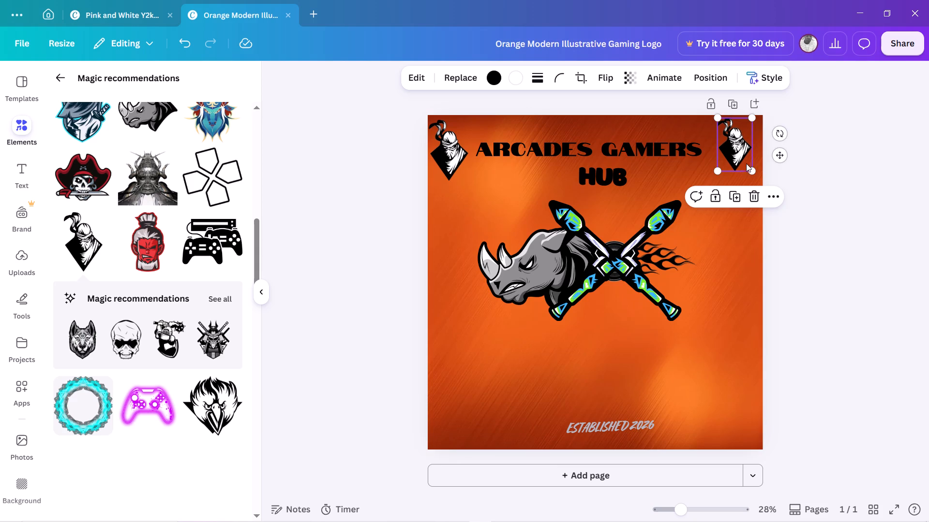
{"action": "left_click_drag", "start_coordinate": [741, 152], "coordinate": [749, 151]}
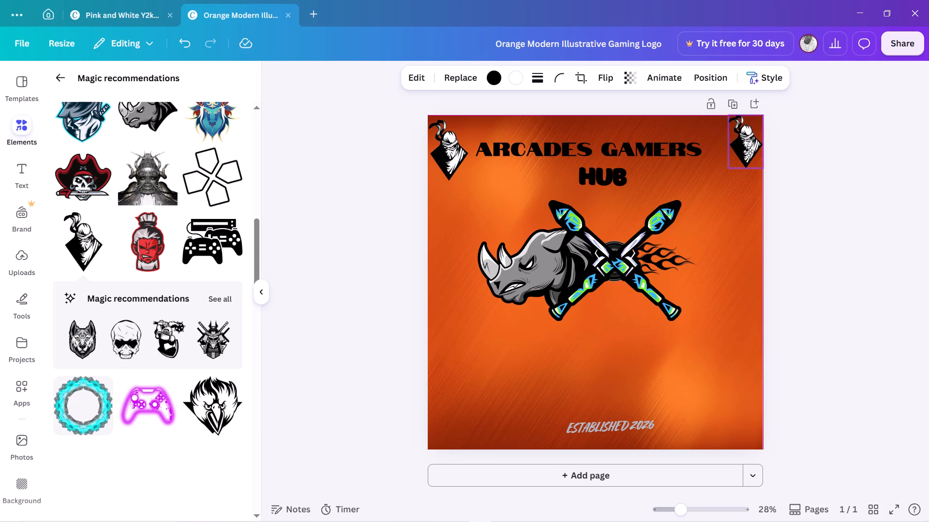
{"action": "left_click_drag", "start_coordinate": [749, 151], "coordinate": [749, 151]}
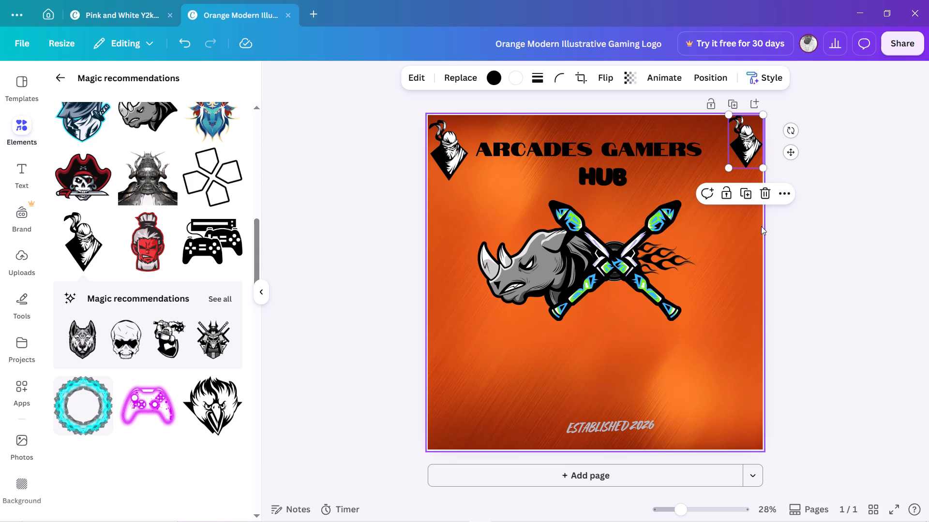
{"action": "left_click", "coordinate": [719, 253]}
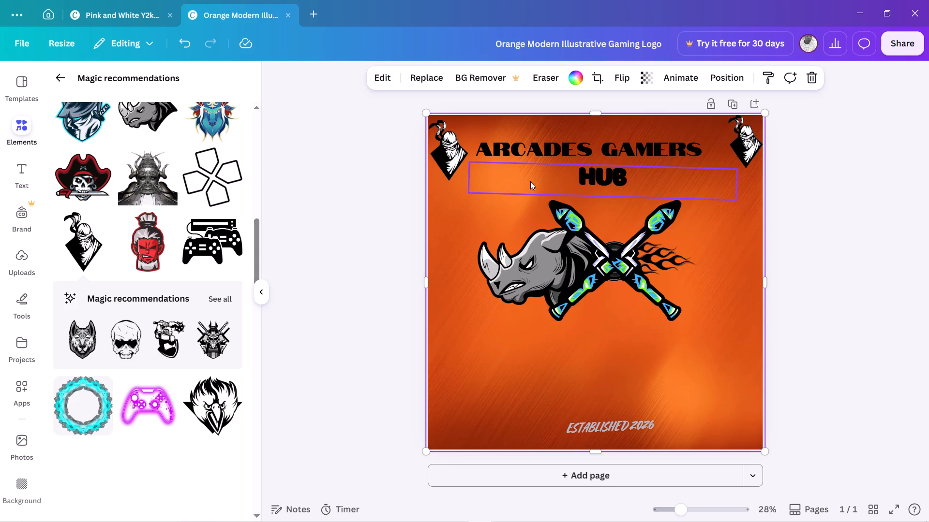
Change the ARCADES GAMERS text colour to white (#ffffff).
{"action": "triple_click", "coordinate": [522, 151]}
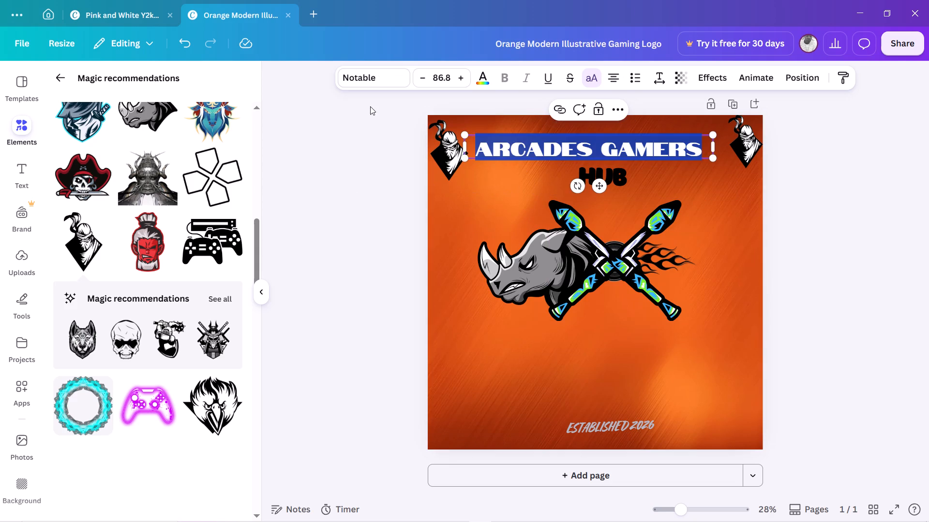
{"action": "left_click", "coordinate": [485, 81]}
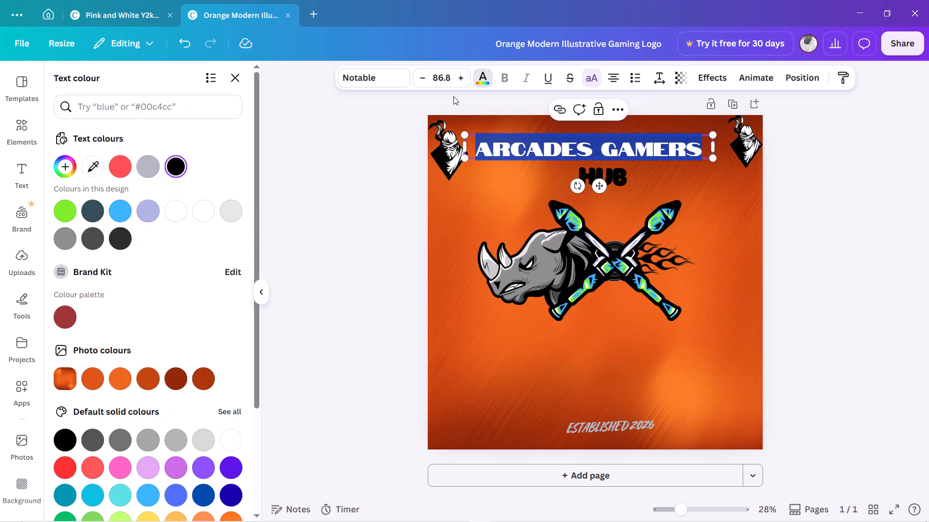
{"action": "left_click", "coordinate": [208, 209]}
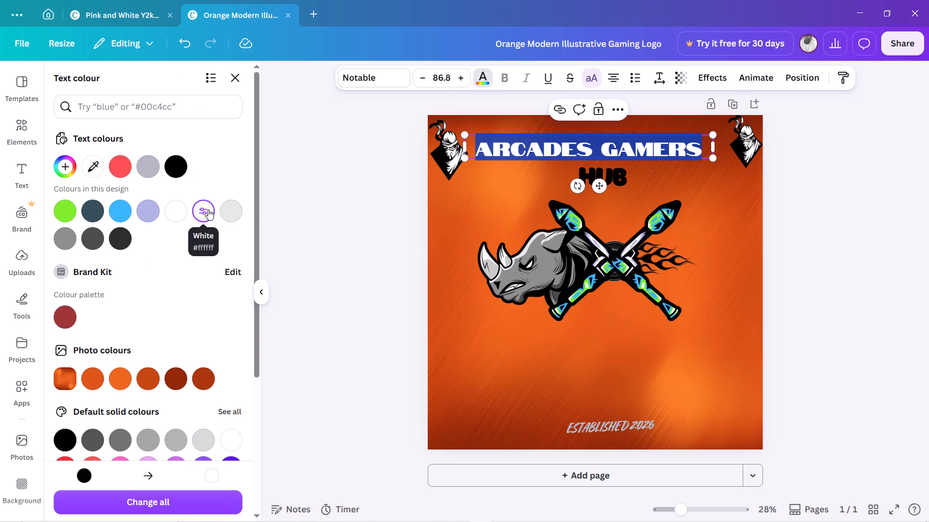
{"action": "left_click", "coordinate": [508, 199]}
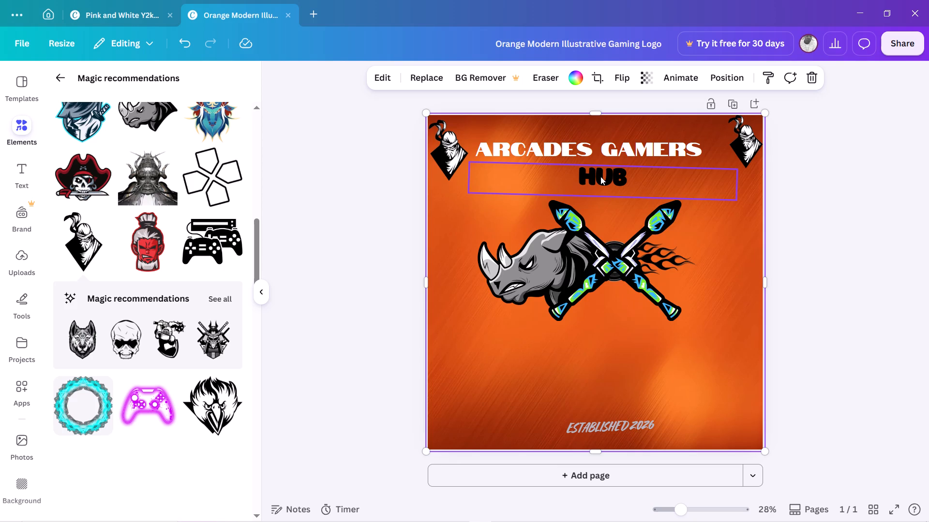
Change the HUB text colour to the off-white #fefffb from the design's colours.
{"action": "triple_click", "coordinate": [602, 177]}
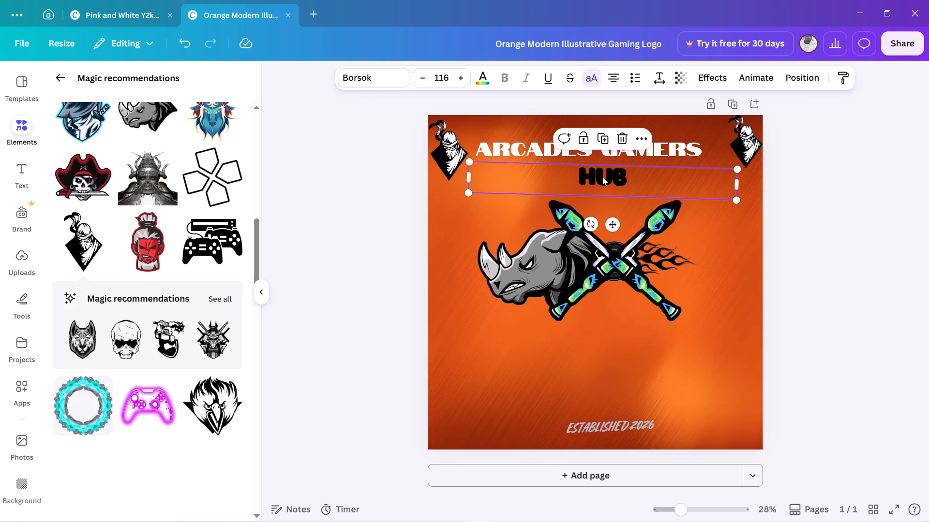
{"action": "left_click", "coordinate": [486, 84]}
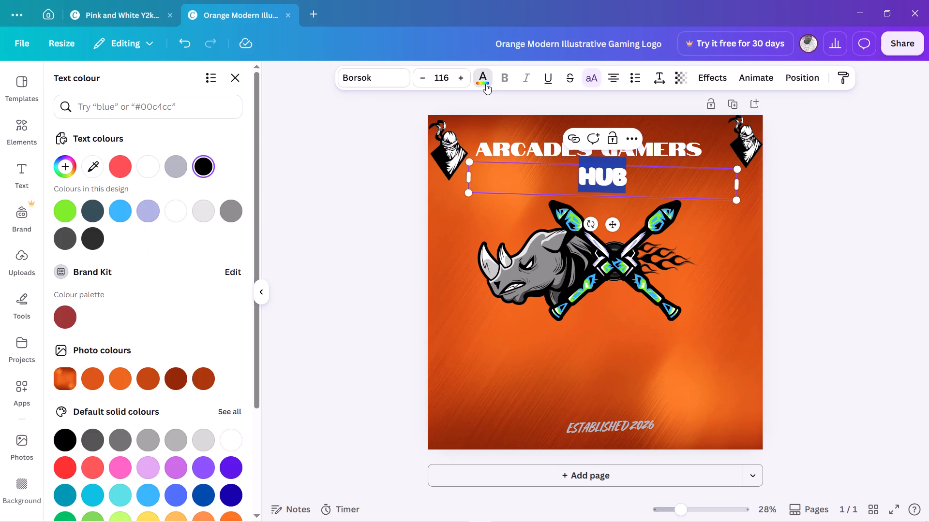
{"action": "left_click", "coordinate": [178, 207]}
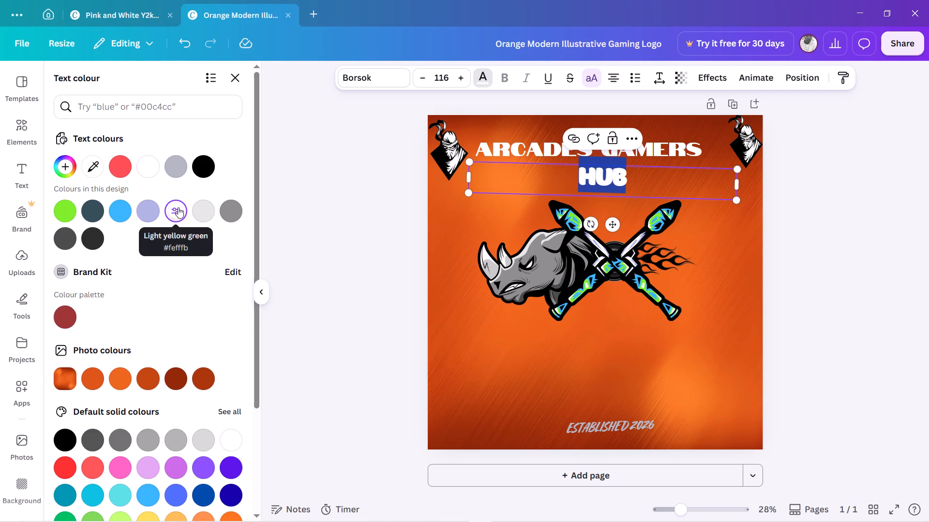
{"action": "left_click", "coordinate": [515, 332]}
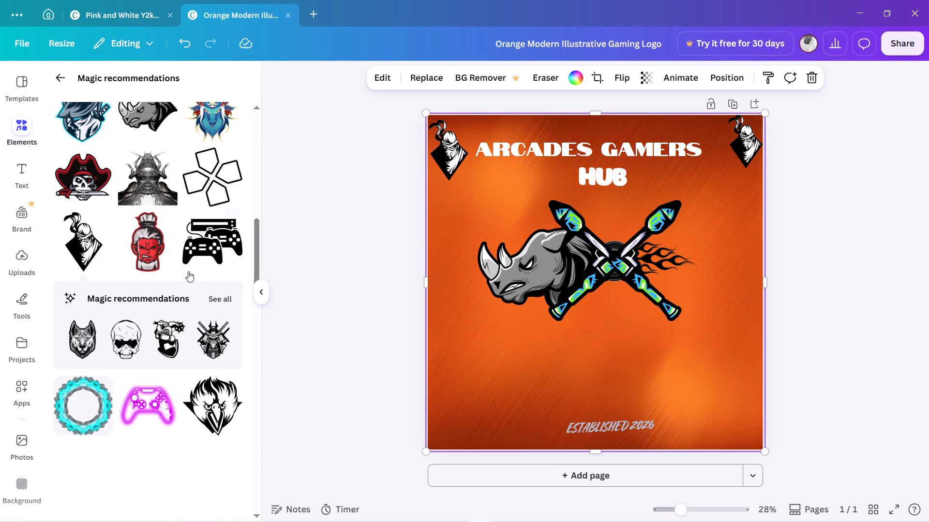
Add the glowing "Now Open!" text style and place it below the crossed weapons, just above ESTABLISHED 2026.
{"action": "left_click", "coordinate": [19, 175]}
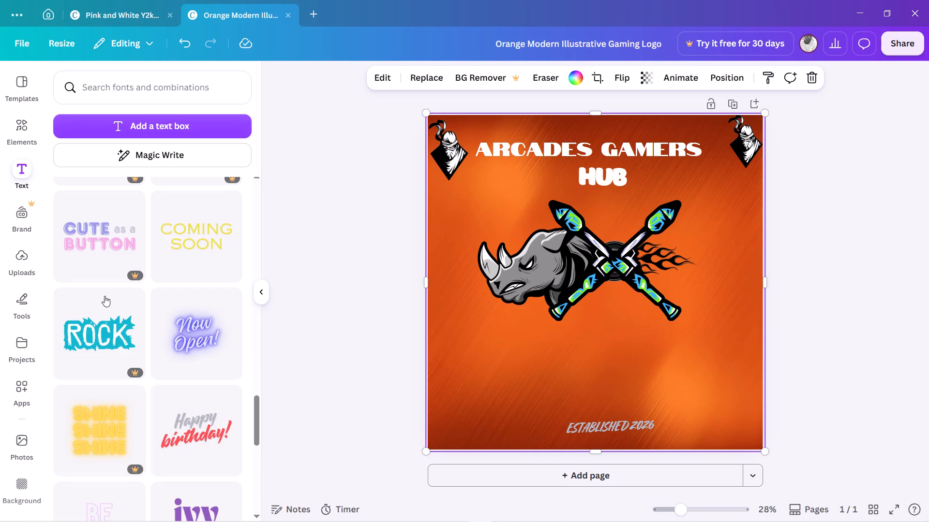
{"action": "left_click", "coordinate": [211, 334]}
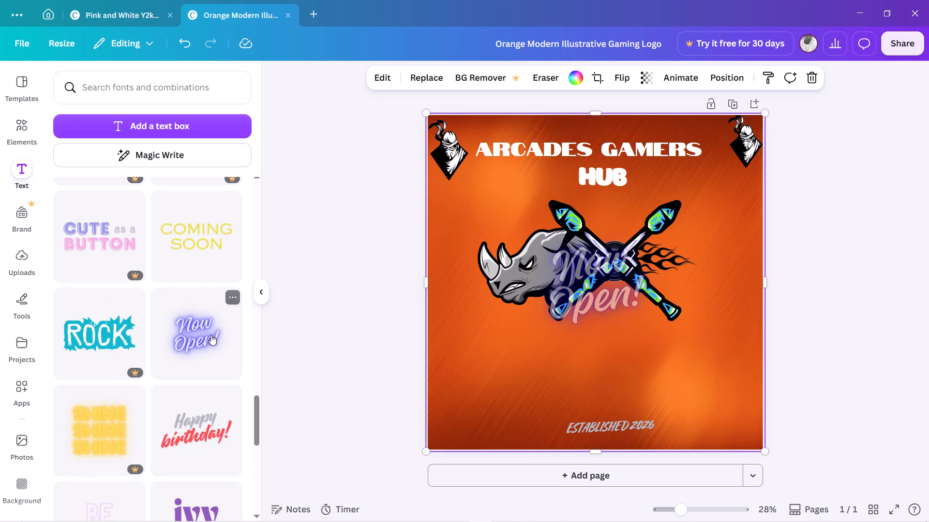
{"action": "left_click_drag", "start_coordinate": [587, 291], "coordinate": [590, 310]}
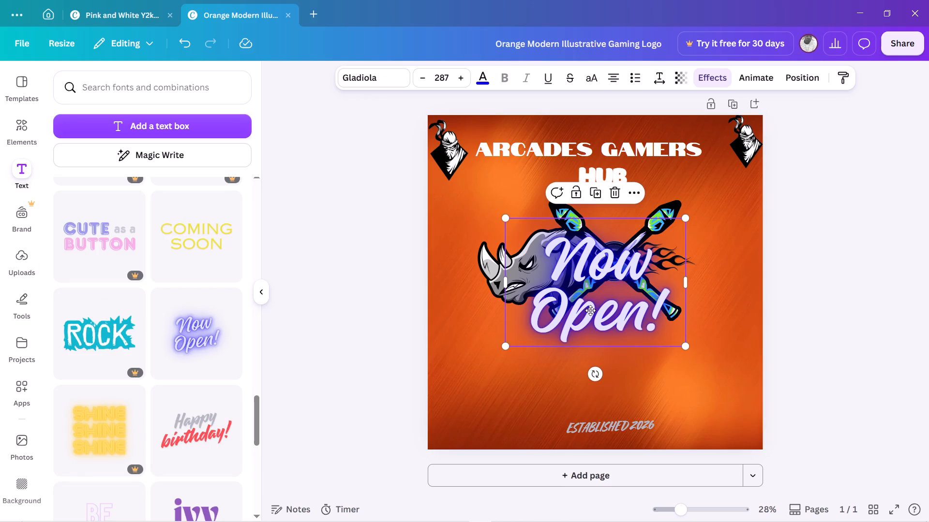
{"action": "left_click_drag", "start_coordinate": [590, 310], "coordinate": [585, 363]}
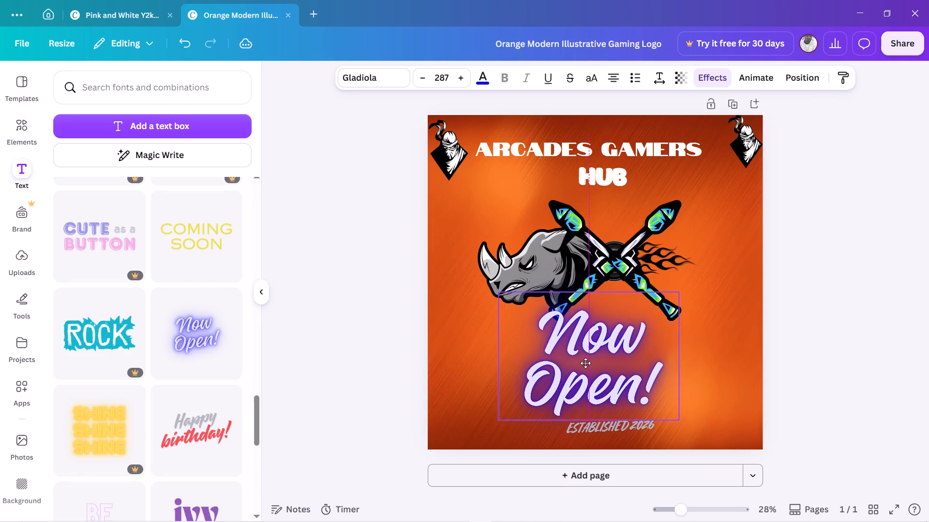
{"action": "left_click_drag", "start_coordinate": [585, 363], "coordinate": [596, 365]}
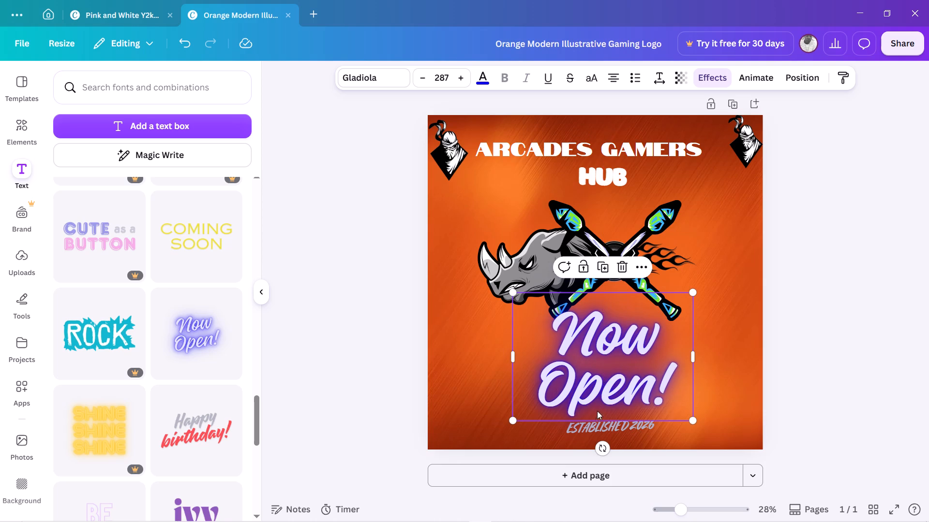
Shrink the "Now Open!" text to about size 172 and centre it between the crossed weapons and ESTABLISHED 2026.
{"action": "left_click_drag", "start_coordinate": [693, 417], "coordinate": [689, 414]}
{"action": "left_click_drag", "start_coordinate": [689, 414], "coordinate": [626, 353]}
{"action": "left_click_drag", "start_coordinate": [567, 348], "coordinate": [599, 355]}
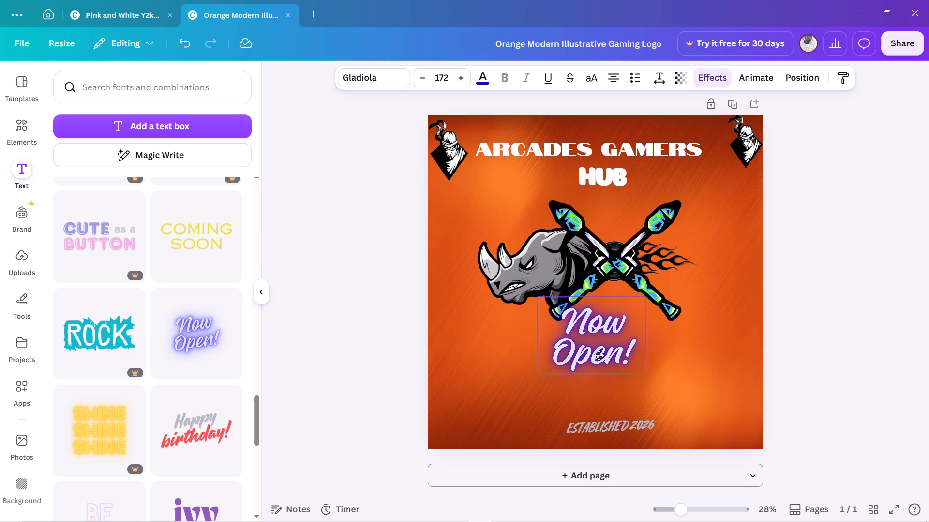
{"action": "left_click_drag", "start_coordinate": [599, 355], "coordinate": [603, 373]}
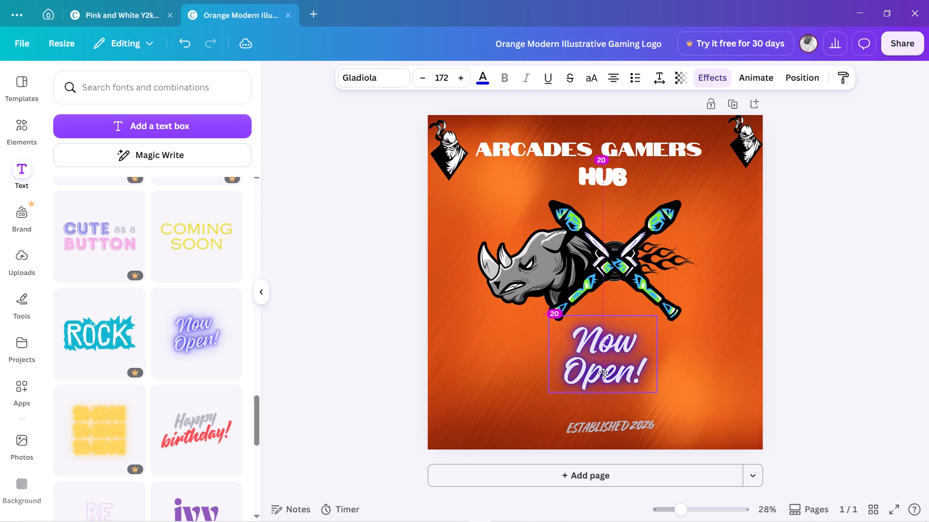
{"action": "left_click_drag", "start_coordinate": [603, 373], "coordinate": [603, 375]}
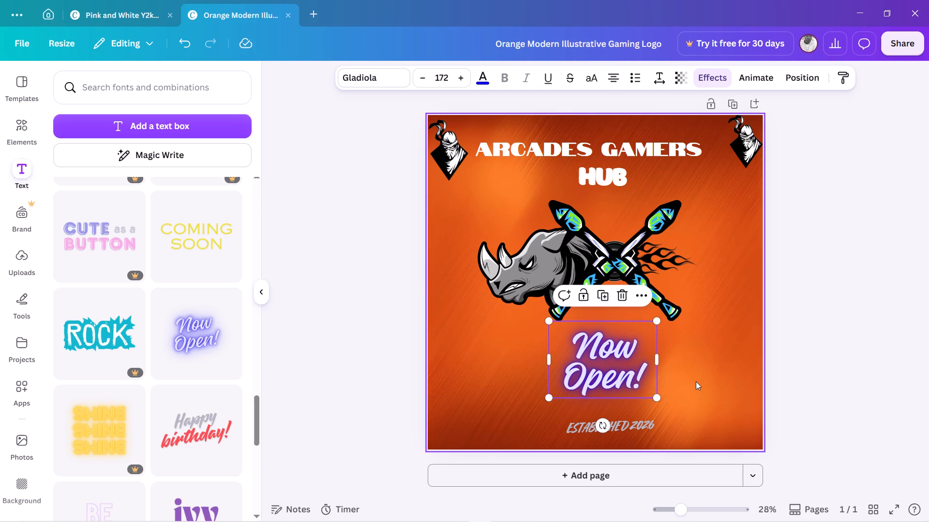
{"action": "left_click", "coordinate": [696, 377]}
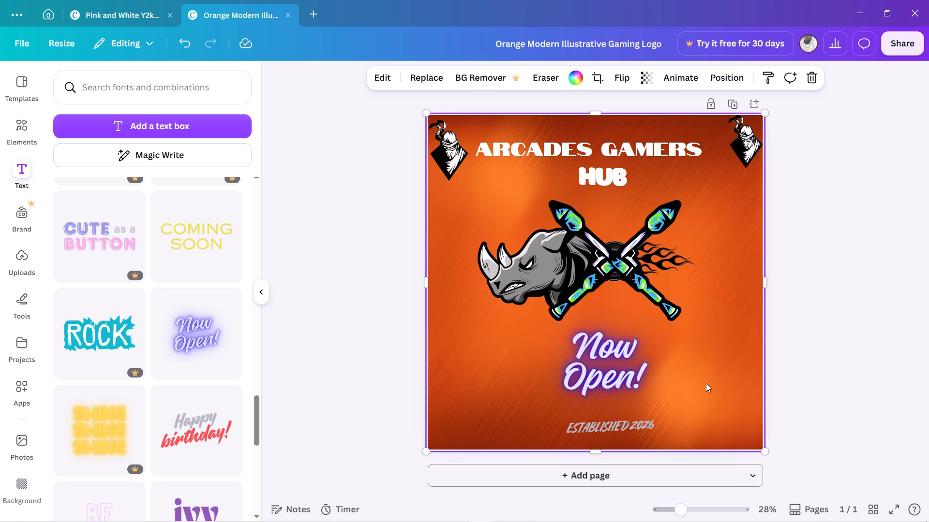
{"action": "left_click", "coordinate": [792, 342]}
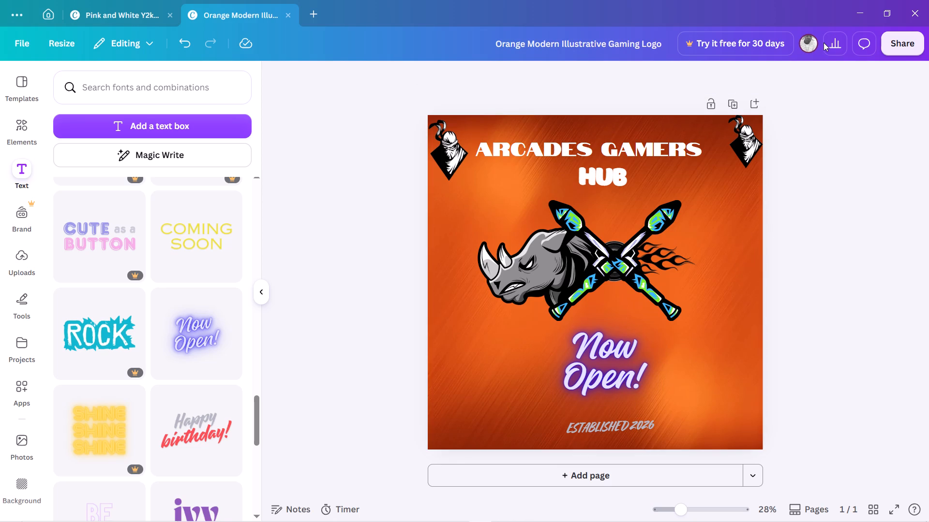
Download the finished logo as a high-quality PNG at 2,000 × 2,000 px.
{"action": "left_click", "coordinate": [900, 45]}
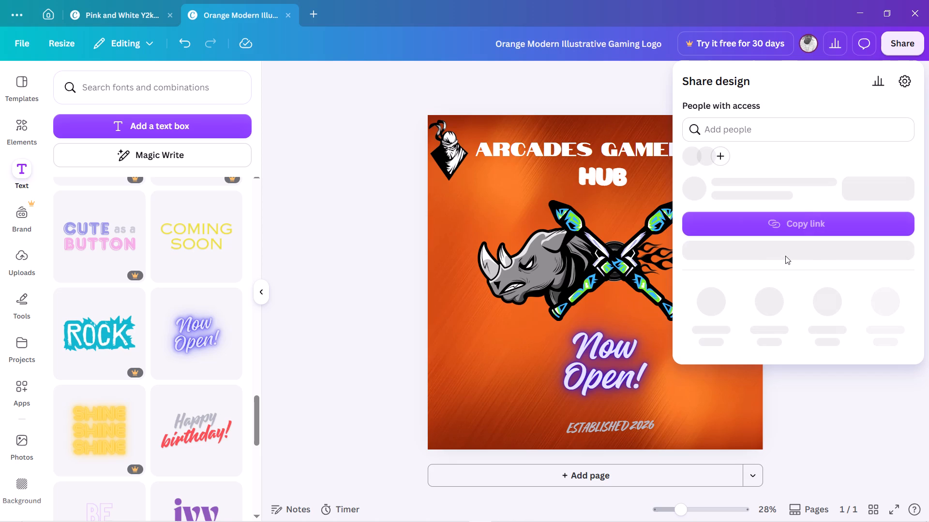
{"action": "left_click", "coordinate": [711, 303]}
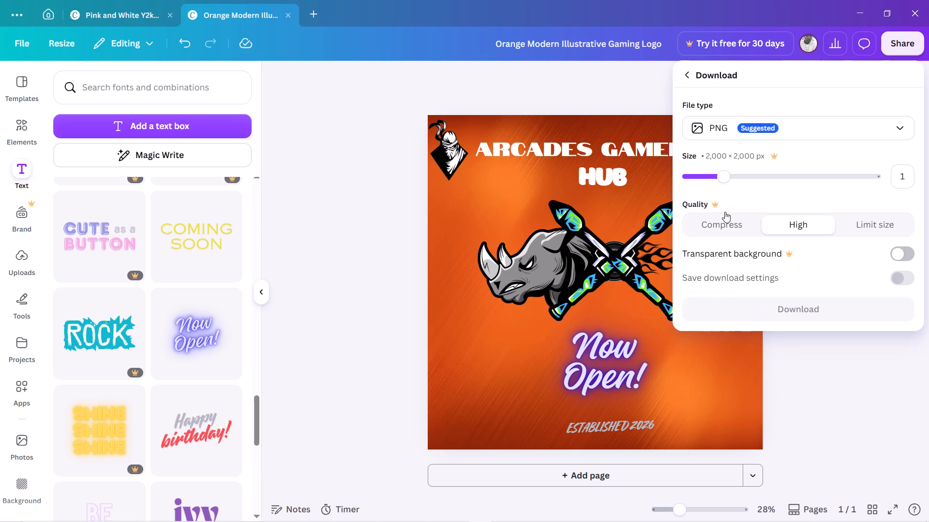
{"action": "left_click", "coordinate": [765, 306]}
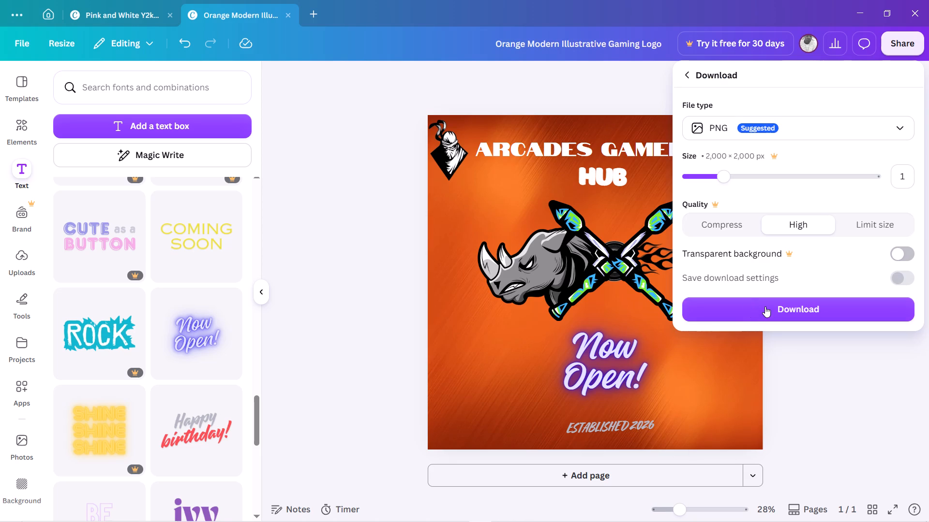